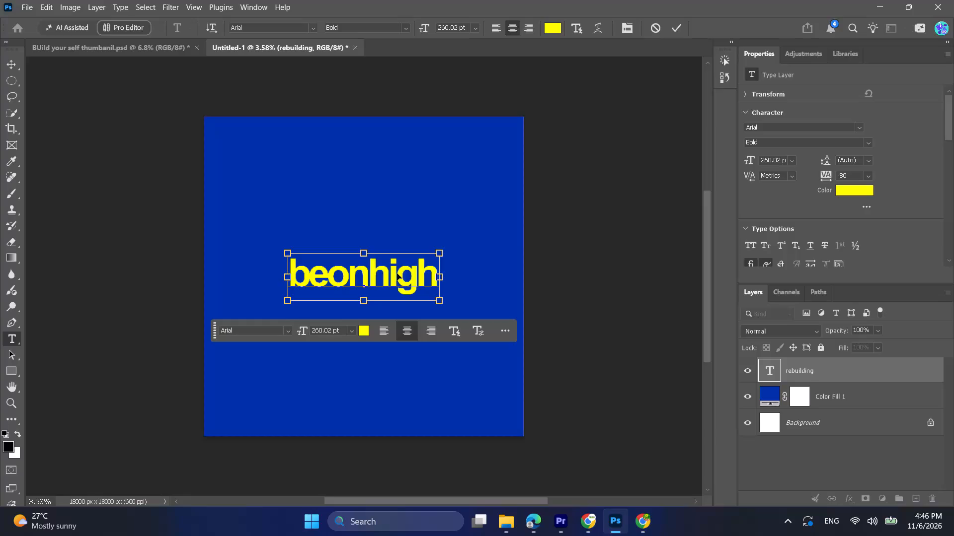
Recolour the entire "beonhigh" text white.
triple_click(331, 273)
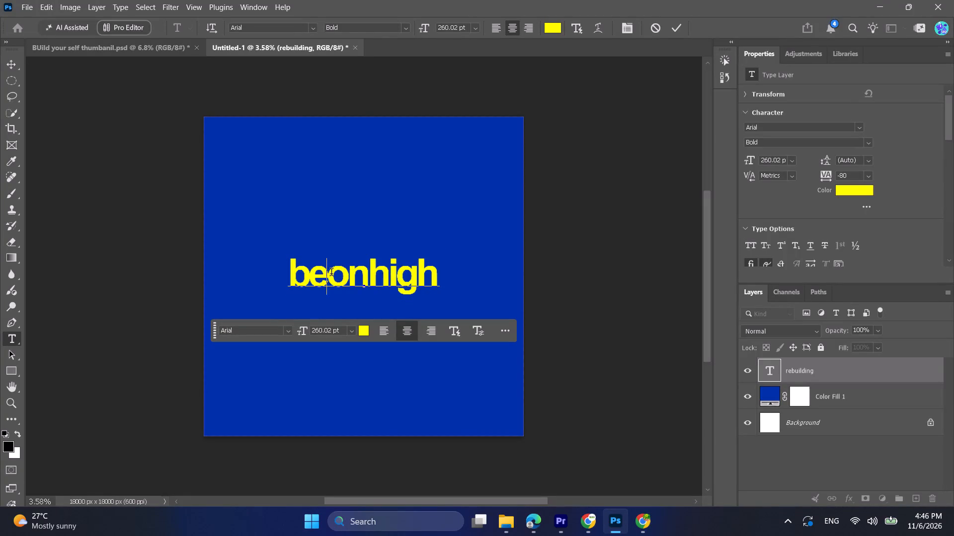
click(843, 193)
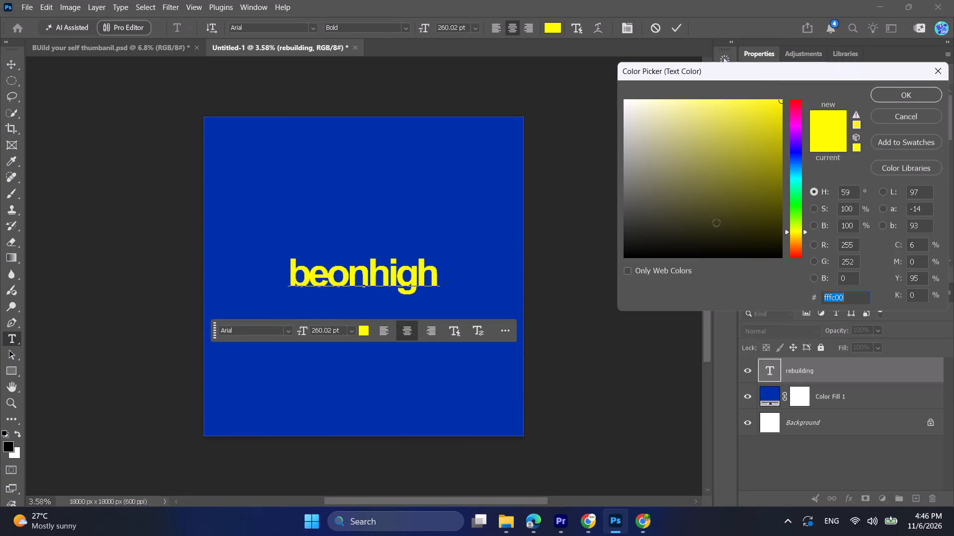
drag(692, 187, 604, 71)
click(890, 99)
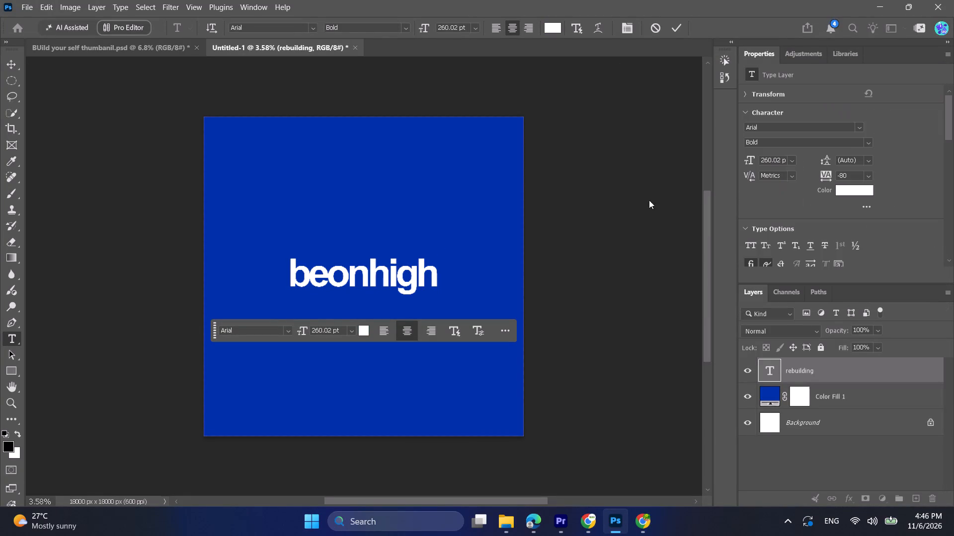
Recolour only the letters "on" in the beonhigh text yellow, ffe400, and commit the text edit.
drag(366, 276, 331, 271)
click(855, 186)
drag(734, 143, 789, 87)
drag(790, 146, 797, 195)
drag(796, 211, 799, 232)
drag(798, 230, 798, 232)
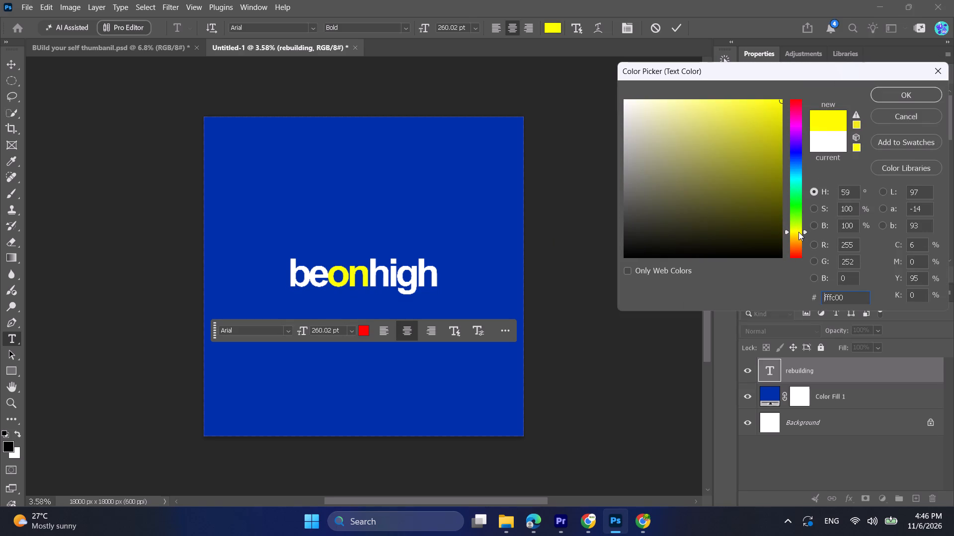
drag(798, 232, 798, 234)
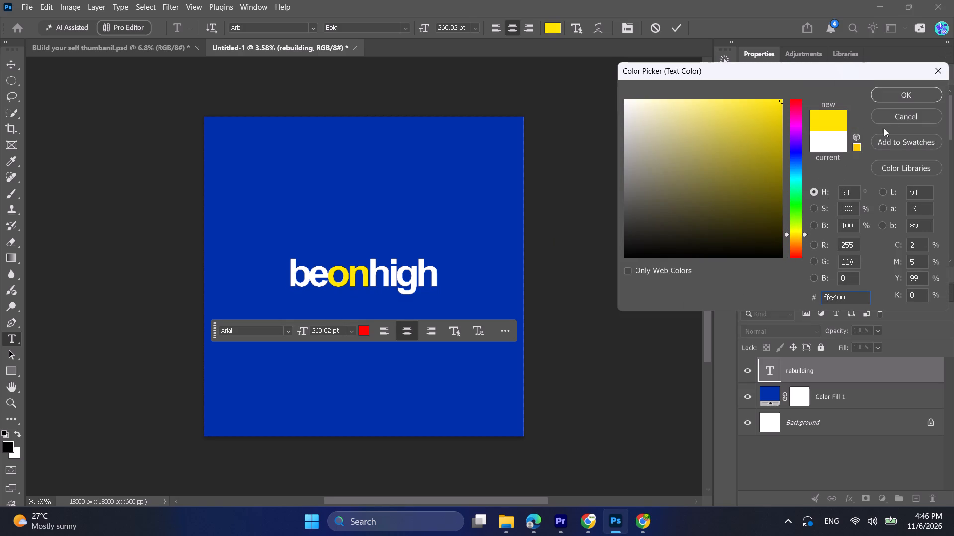
click(903, 102)
click(602, 208)
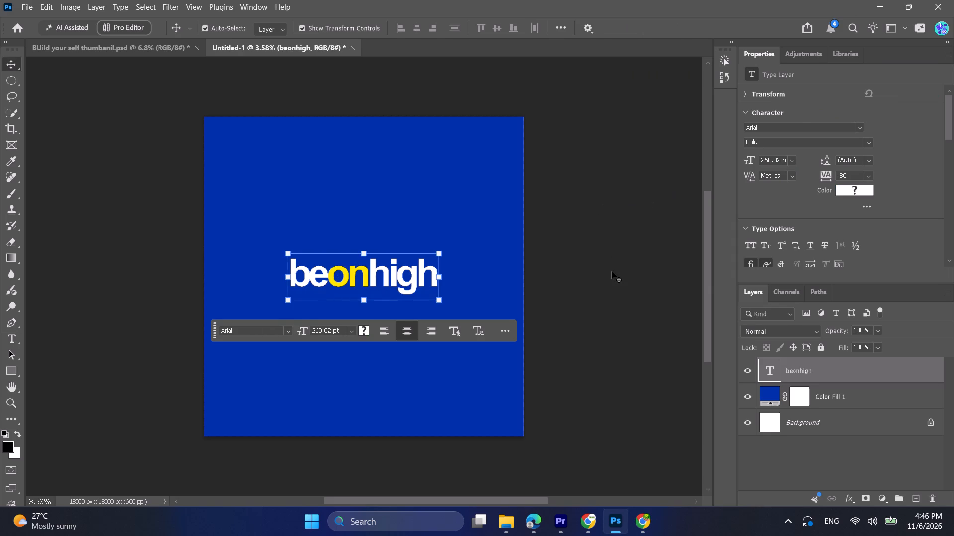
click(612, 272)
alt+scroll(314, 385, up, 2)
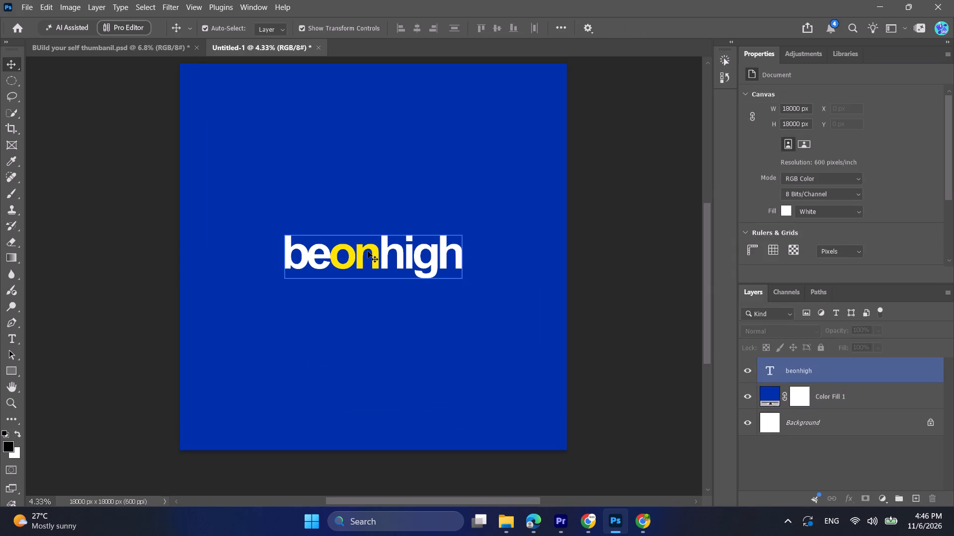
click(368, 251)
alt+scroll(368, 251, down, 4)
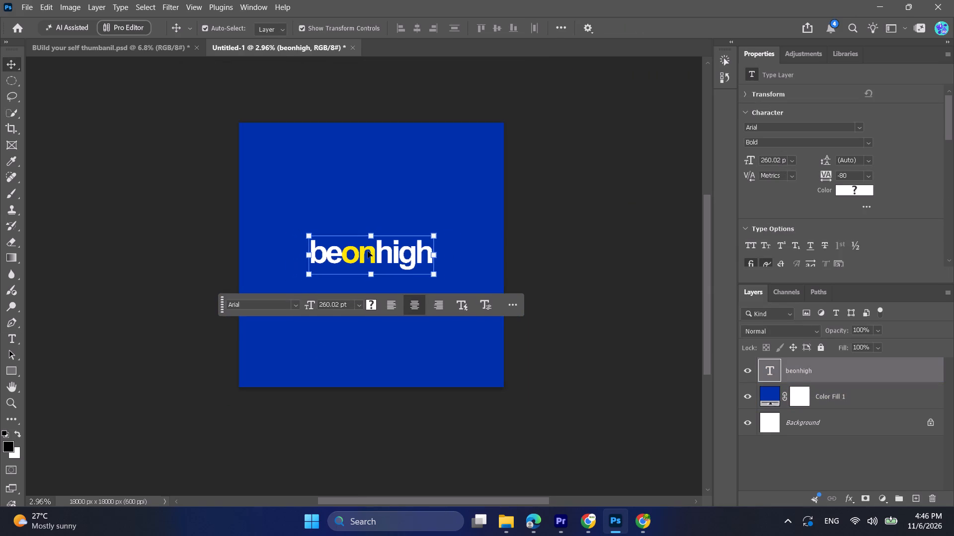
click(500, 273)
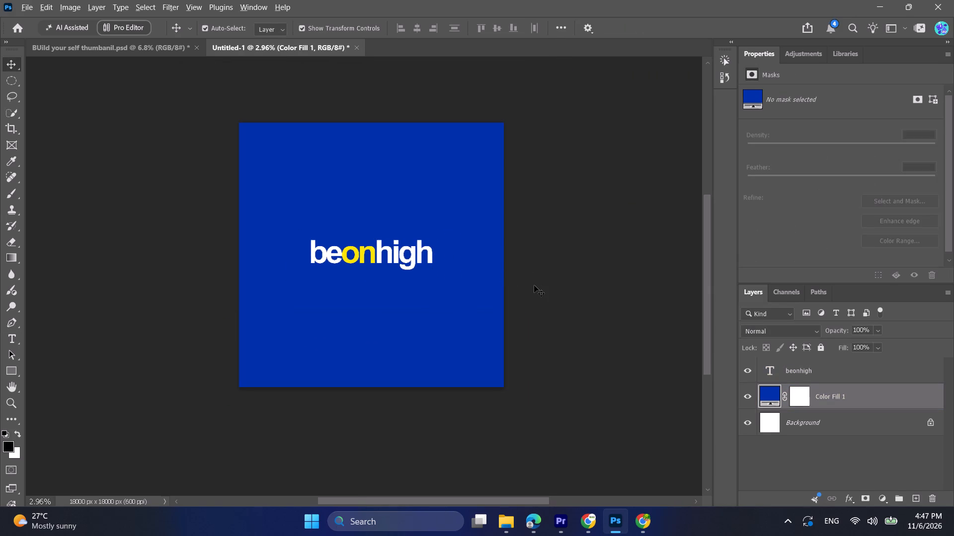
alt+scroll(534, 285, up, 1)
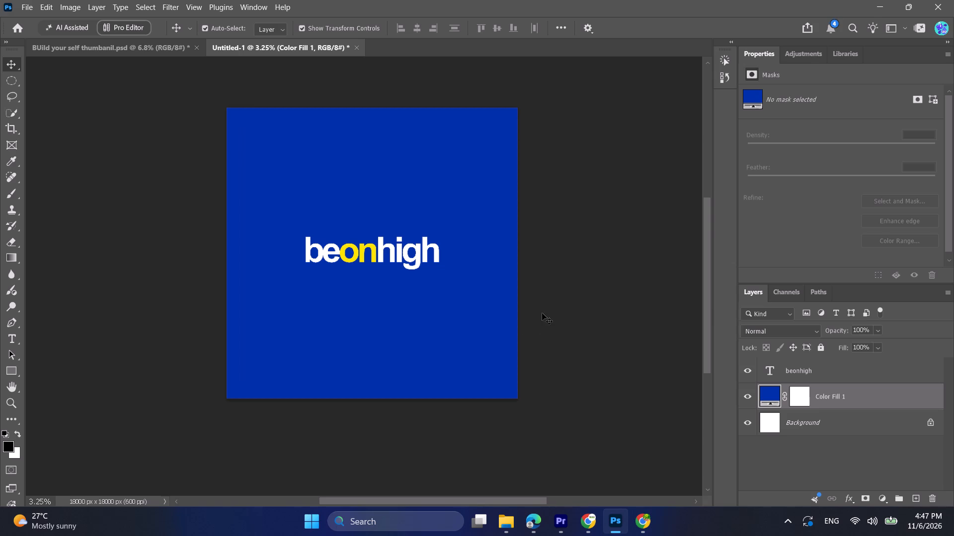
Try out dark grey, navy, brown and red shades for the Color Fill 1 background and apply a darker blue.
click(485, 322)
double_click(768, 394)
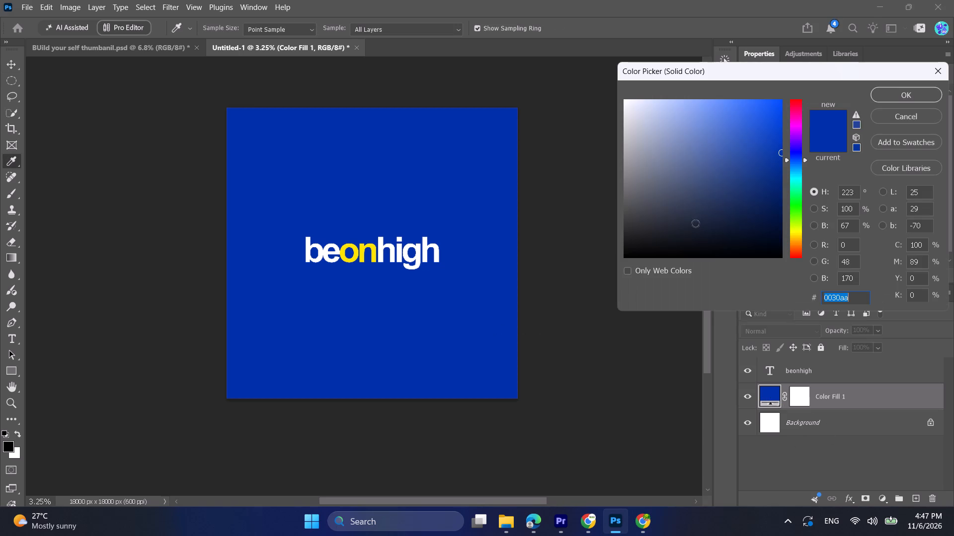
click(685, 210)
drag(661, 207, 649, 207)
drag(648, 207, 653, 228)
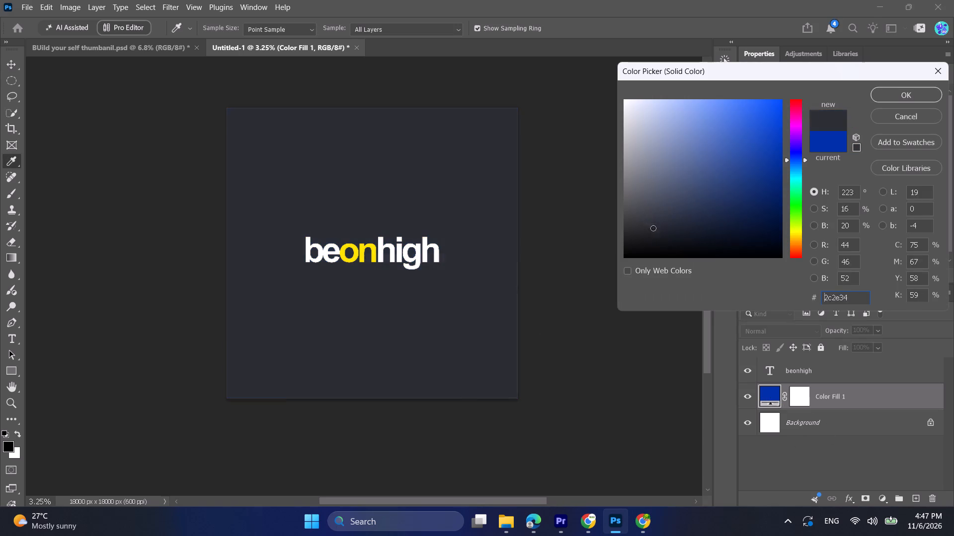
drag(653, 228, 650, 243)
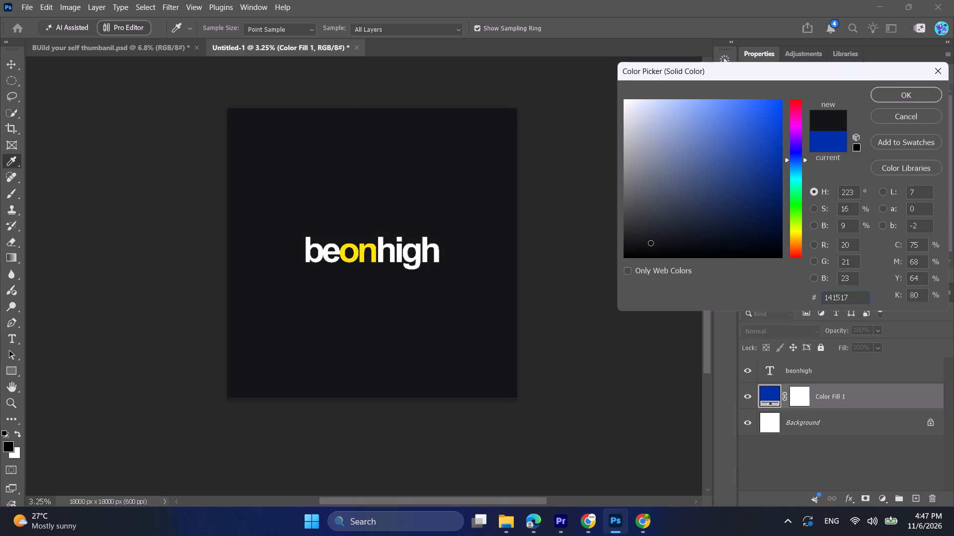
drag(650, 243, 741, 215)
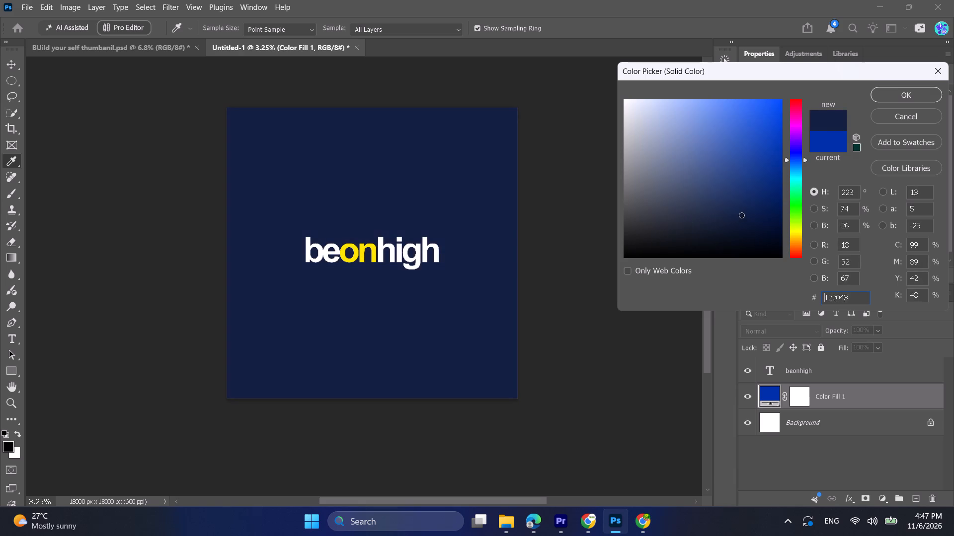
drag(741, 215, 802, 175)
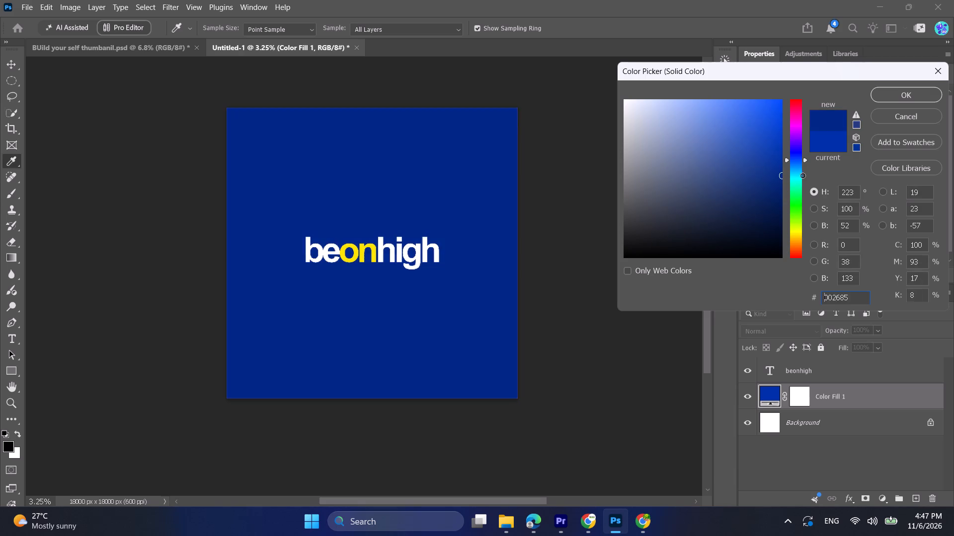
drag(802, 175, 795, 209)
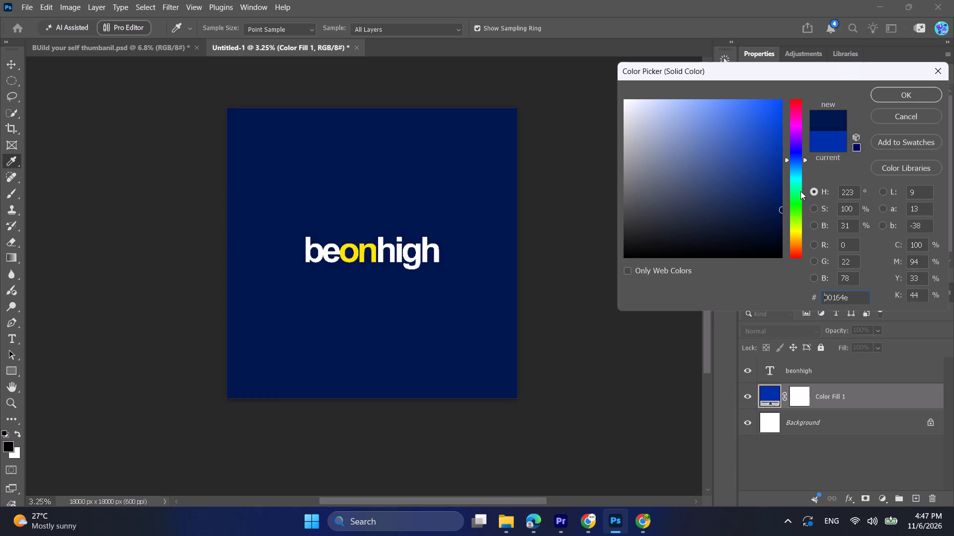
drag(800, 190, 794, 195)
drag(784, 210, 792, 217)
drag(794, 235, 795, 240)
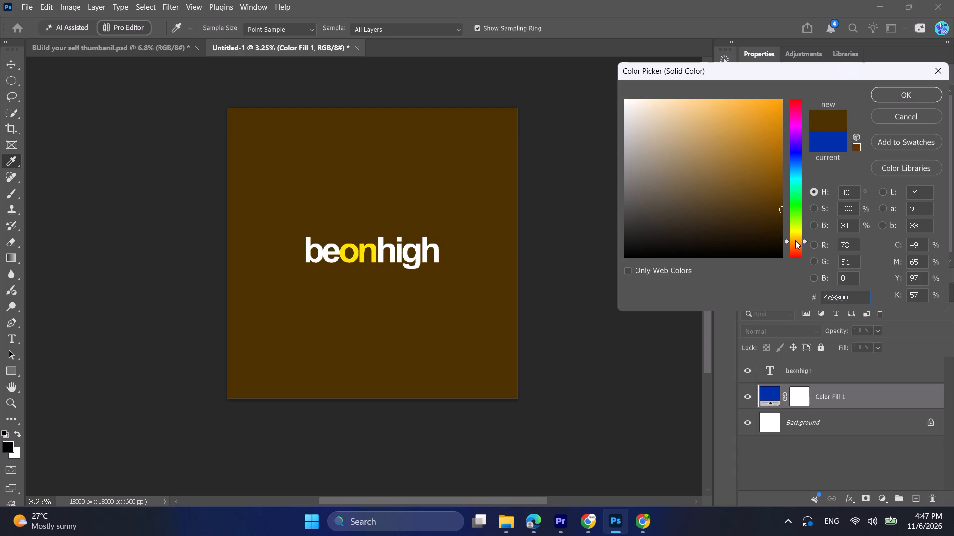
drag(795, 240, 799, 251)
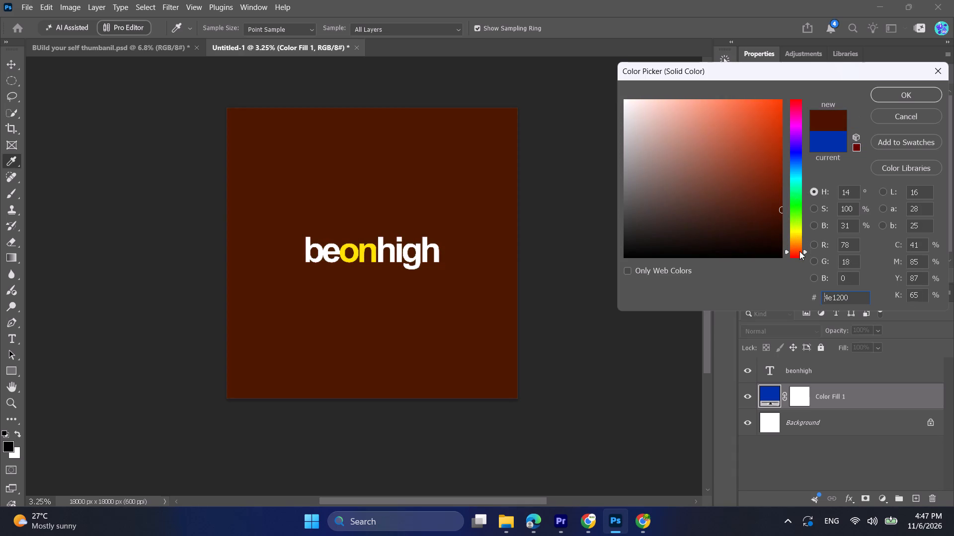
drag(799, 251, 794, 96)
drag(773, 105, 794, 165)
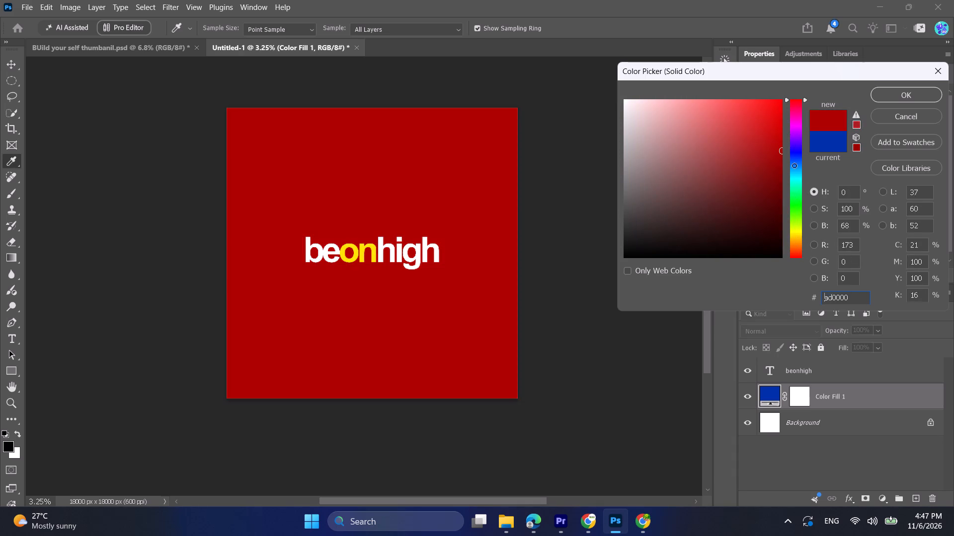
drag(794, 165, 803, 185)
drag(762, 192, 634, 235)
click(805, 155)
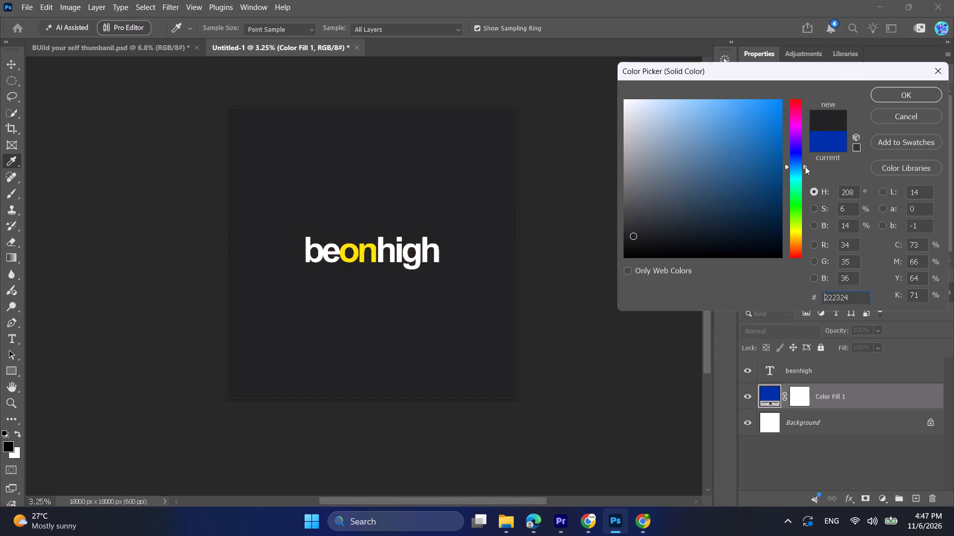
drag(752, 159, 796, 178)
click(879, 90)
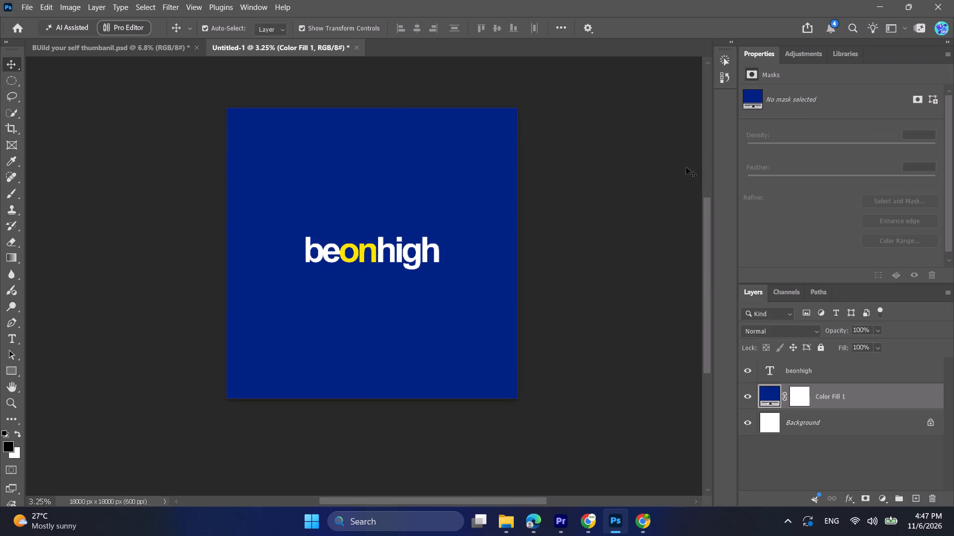
Set the Color Fill 1 background to the near-black navy 101420.
click(603, 154)
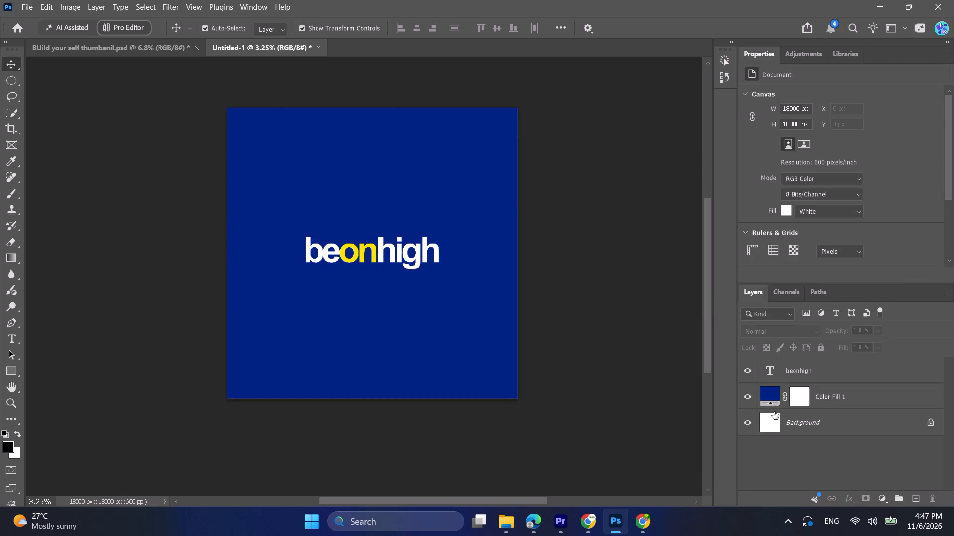
double_click(775, 394)
drag(680, 207, 666, 206)
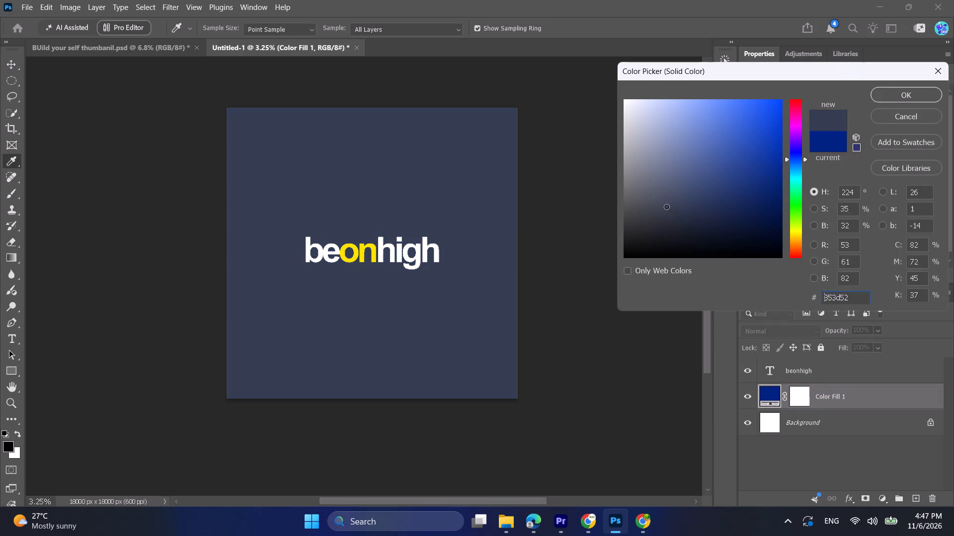
drag(666, 206, 706, 238)
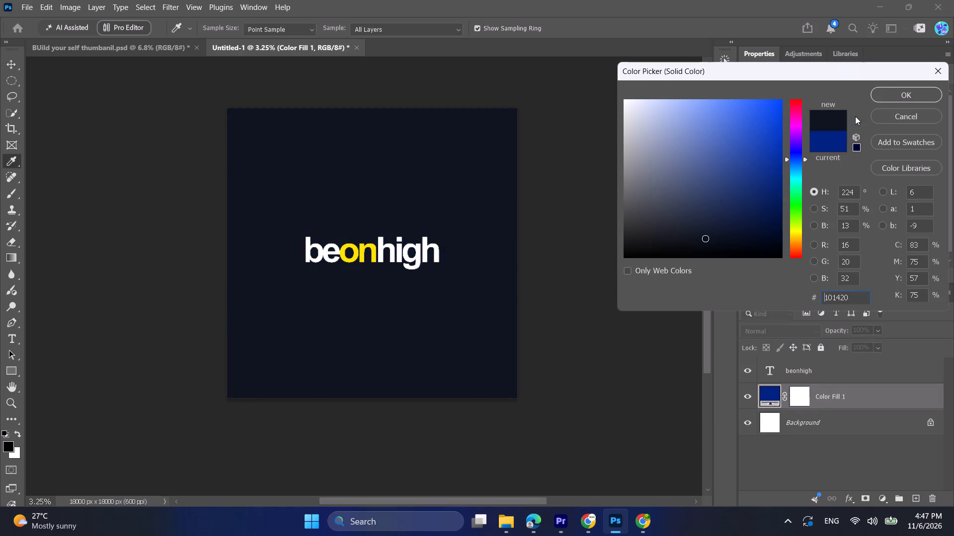
click(889, 92)
Export the artwork as a JPG to Downloads, replacing the existing file "rebuilding o1".
click(31, 8)
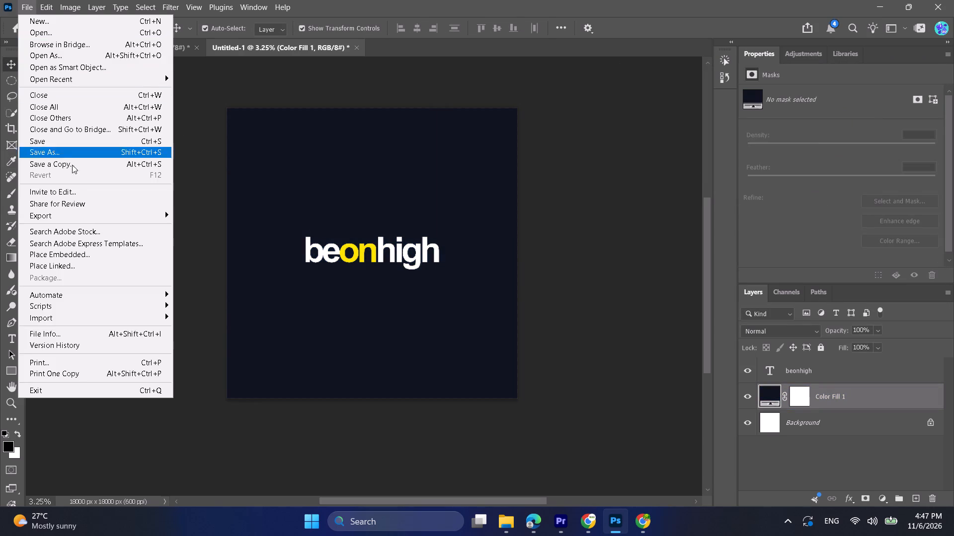
click(81, 213)
click(237, 221)
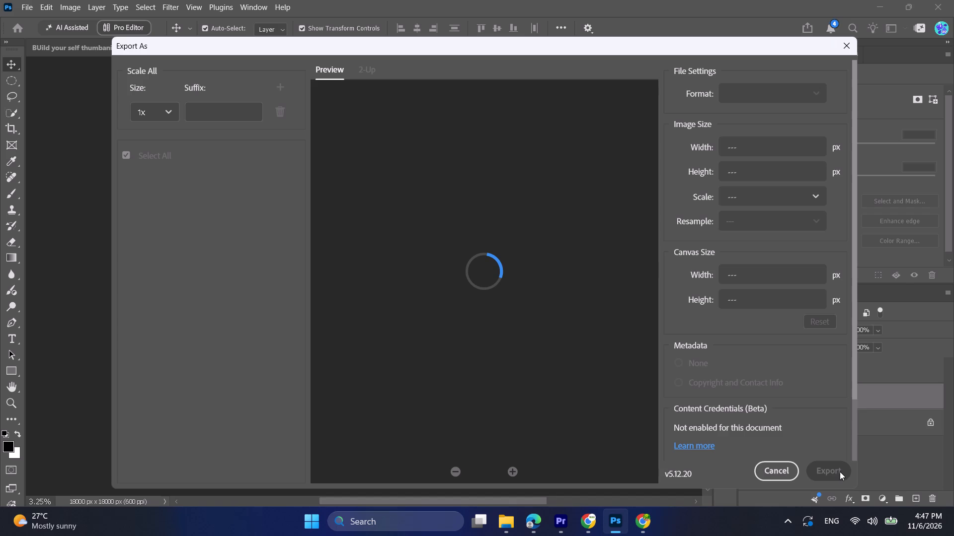
click(840, 471)
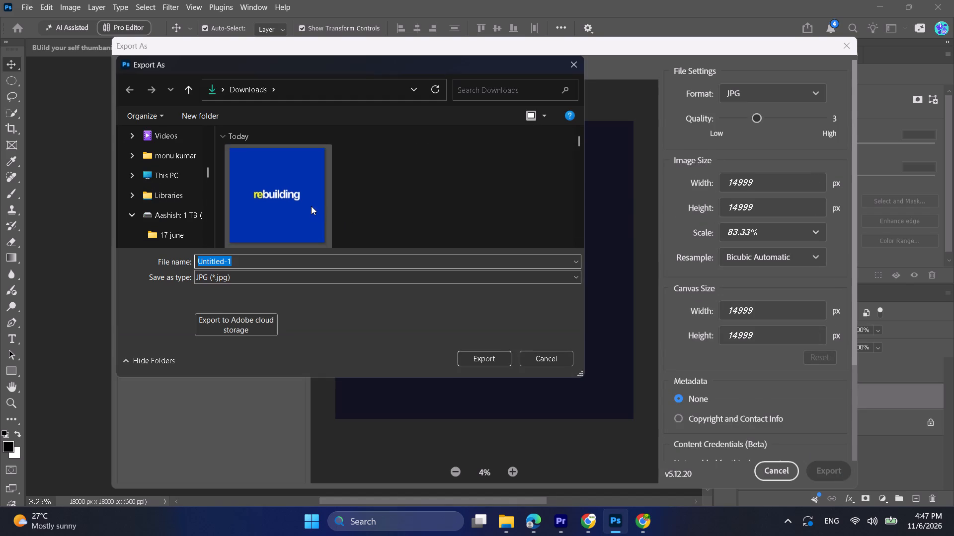
click(311, 206)
click(478, 358)
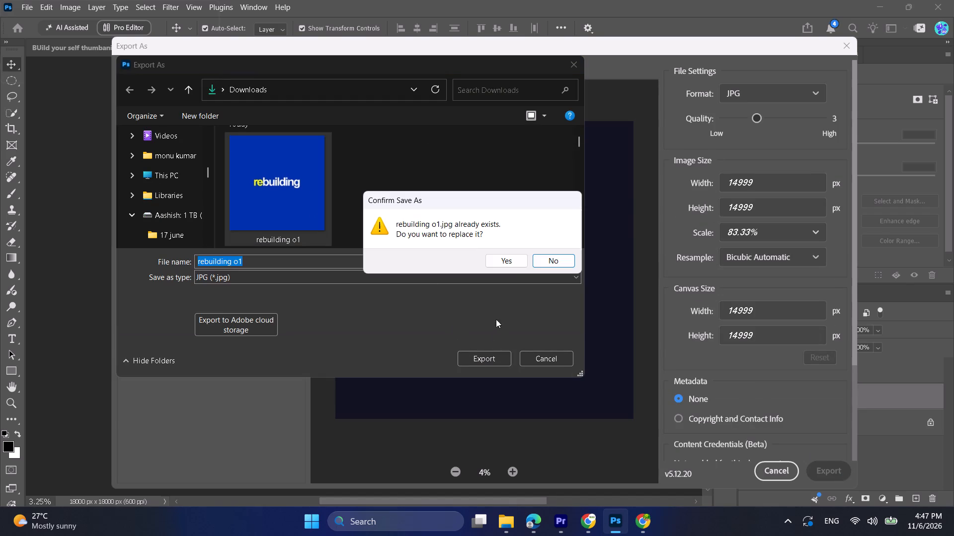
click(513, 262)
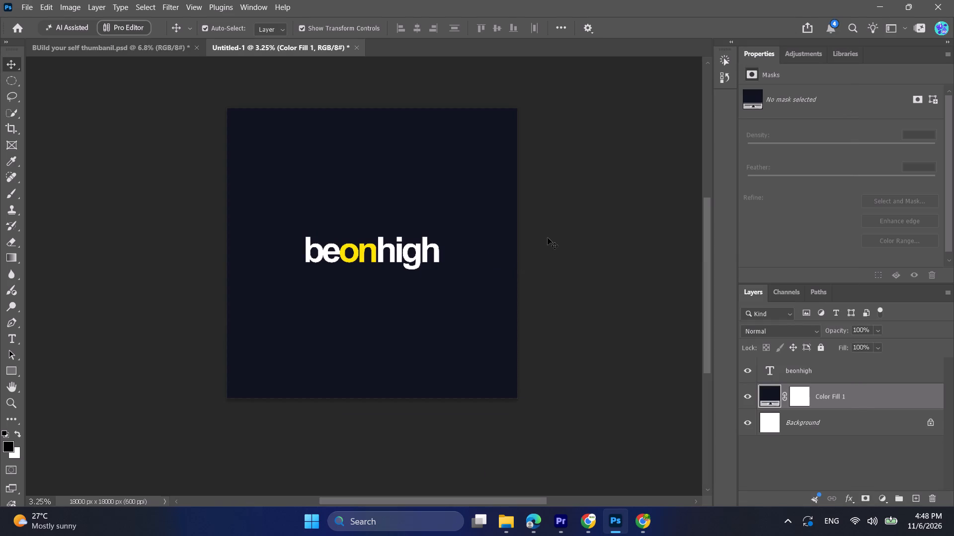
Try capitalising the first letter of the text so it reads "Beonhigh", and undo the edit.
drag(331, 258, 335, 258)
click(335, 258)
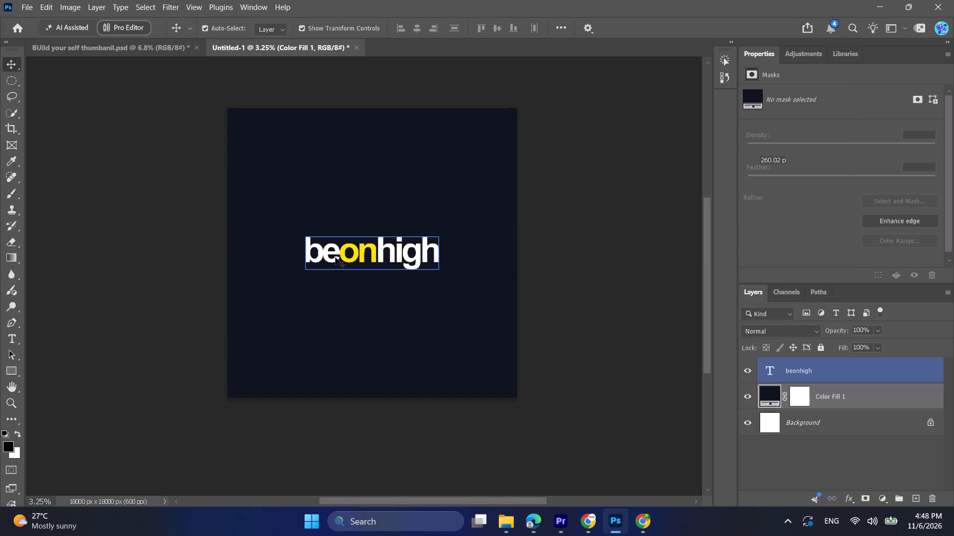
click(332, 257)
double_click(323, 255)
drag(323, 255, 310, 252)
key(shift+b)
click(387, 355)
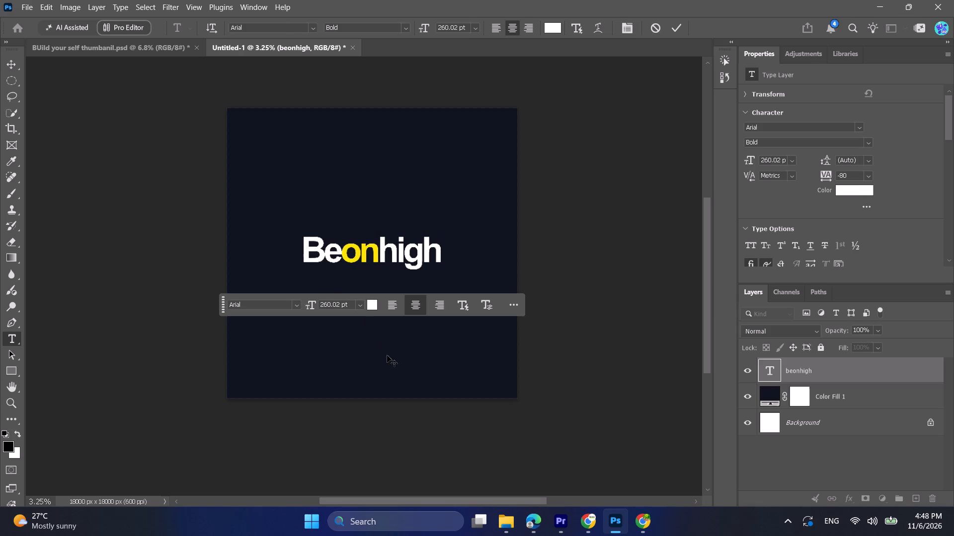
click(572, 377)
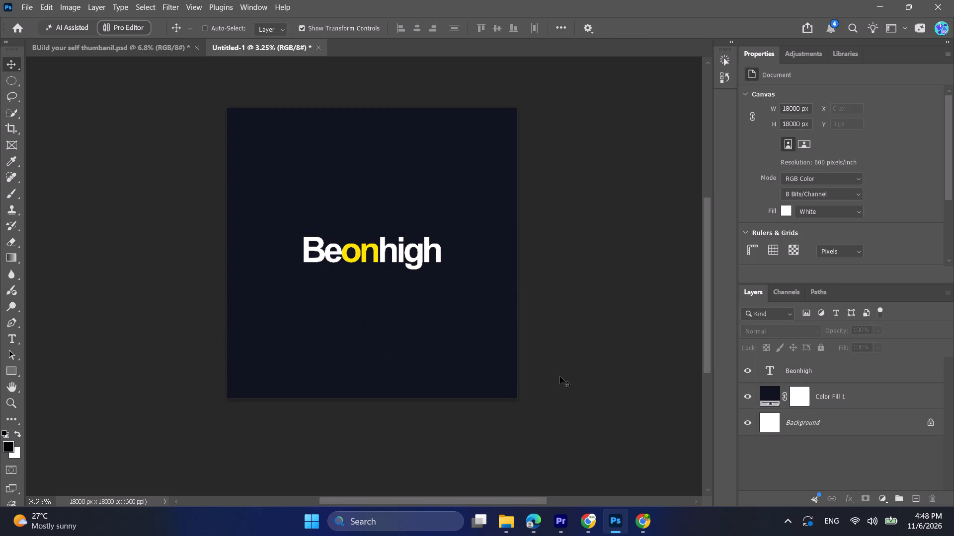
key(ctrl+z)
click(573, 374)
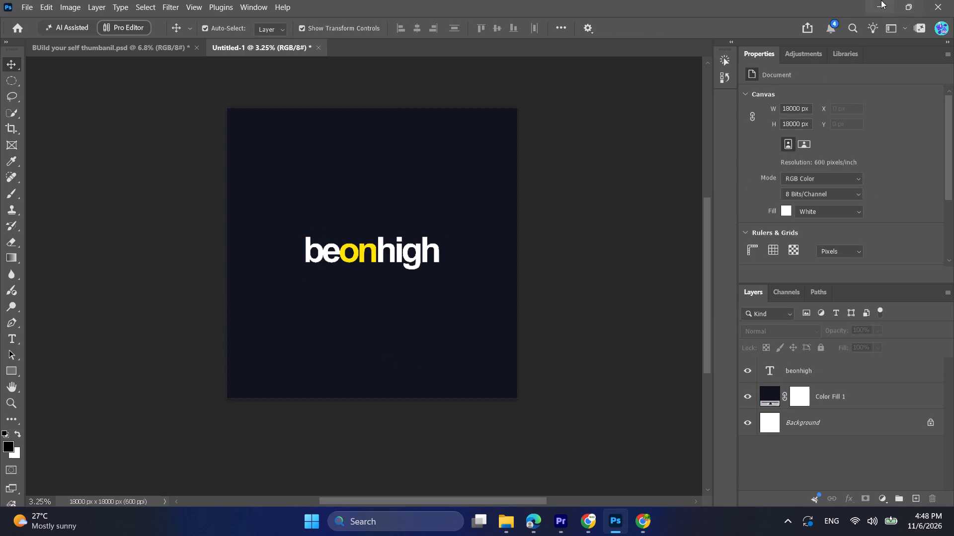
Switch from Photoshop to the Windows desktop and bring up the desktop's options.
click(879, 0)
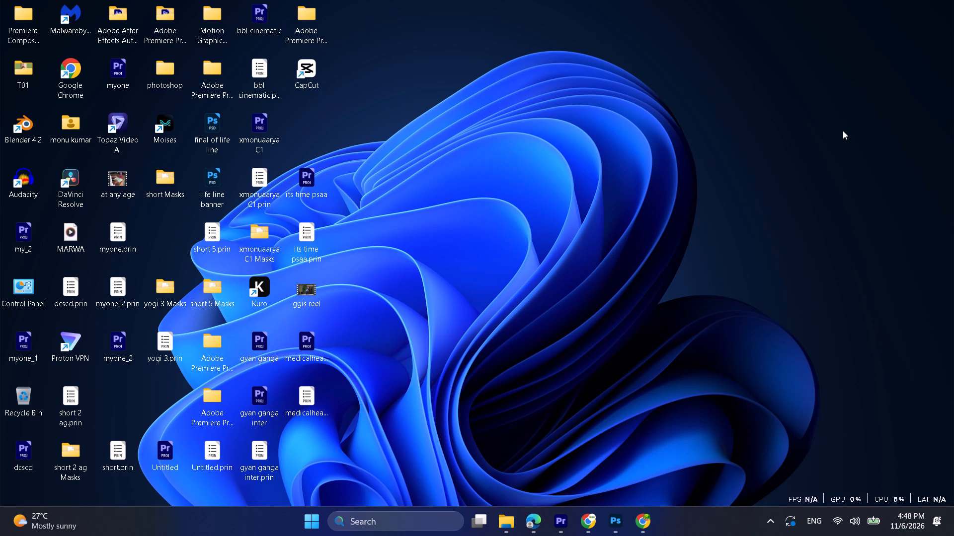
right_click(581, 169)
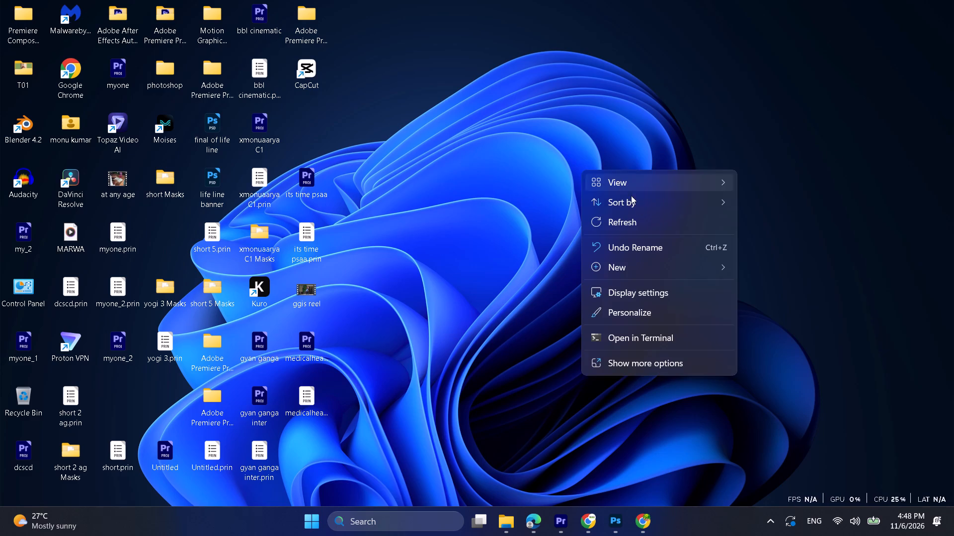
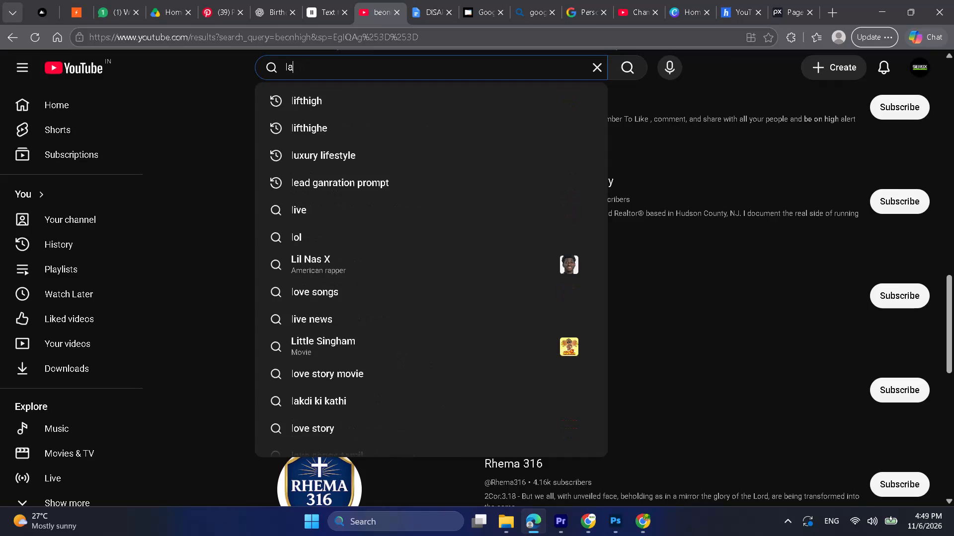
Search YouTube for "lamplight" and look over the matching channels' names and profile pictures.
text(mpligh)
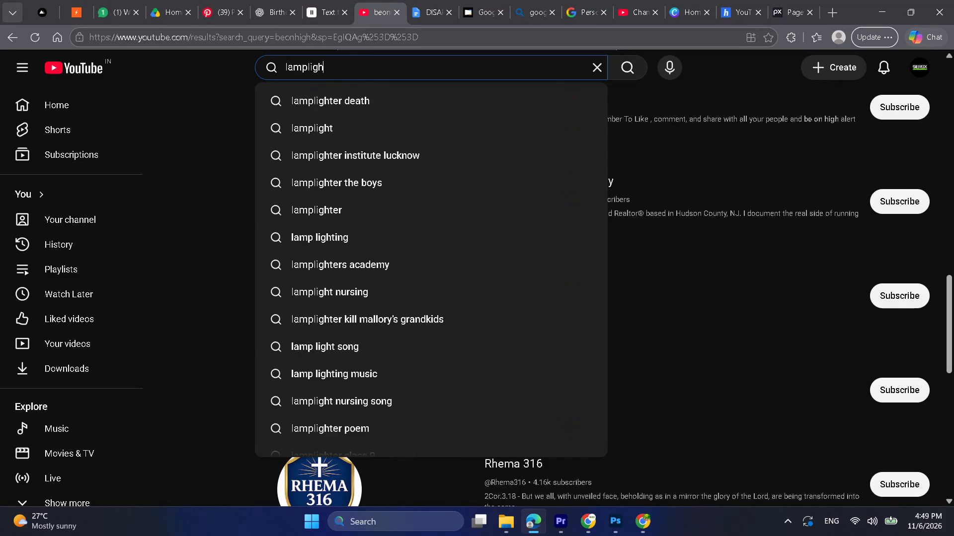
text(t)
key(Return)
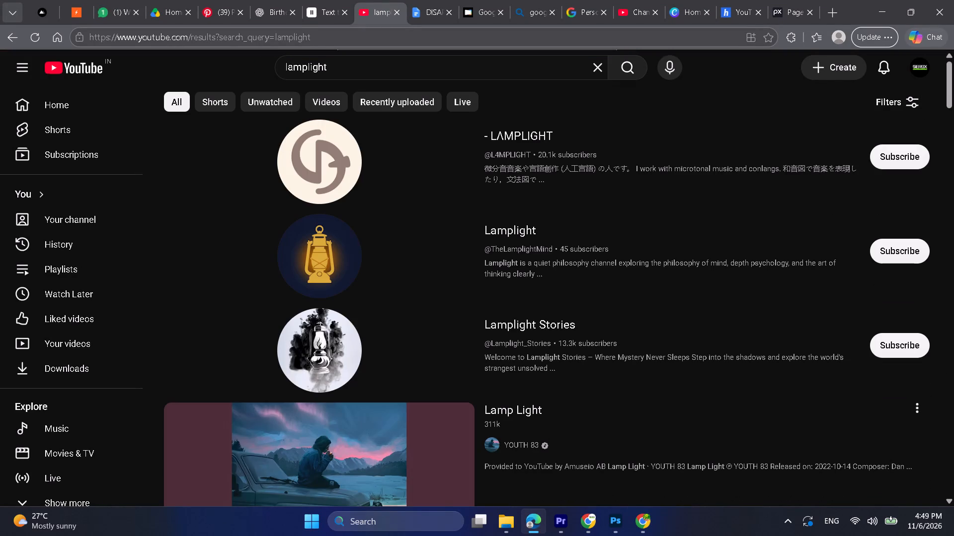
scroll(531, 172, down, 5)
scroll(526, 177, up, 1)
scroll(526, 177, down, 1)
scroll(526, 177, up, 4)
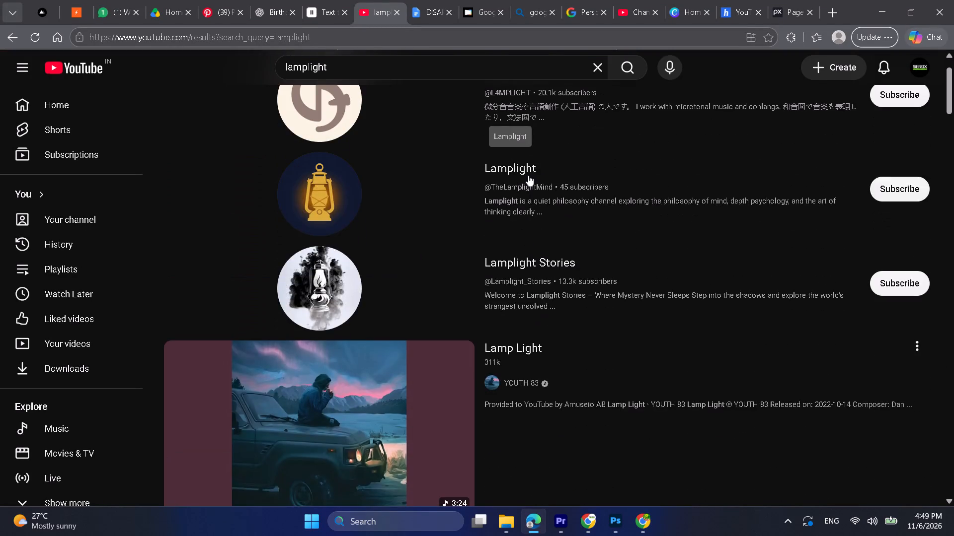
scroll(528, 174, up, 2)
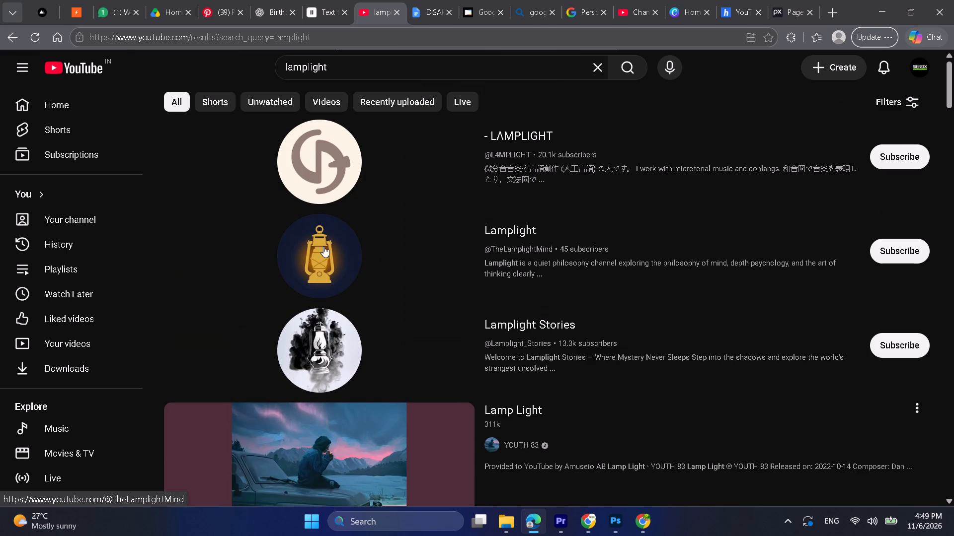
scroll(330, 243, up, 2)
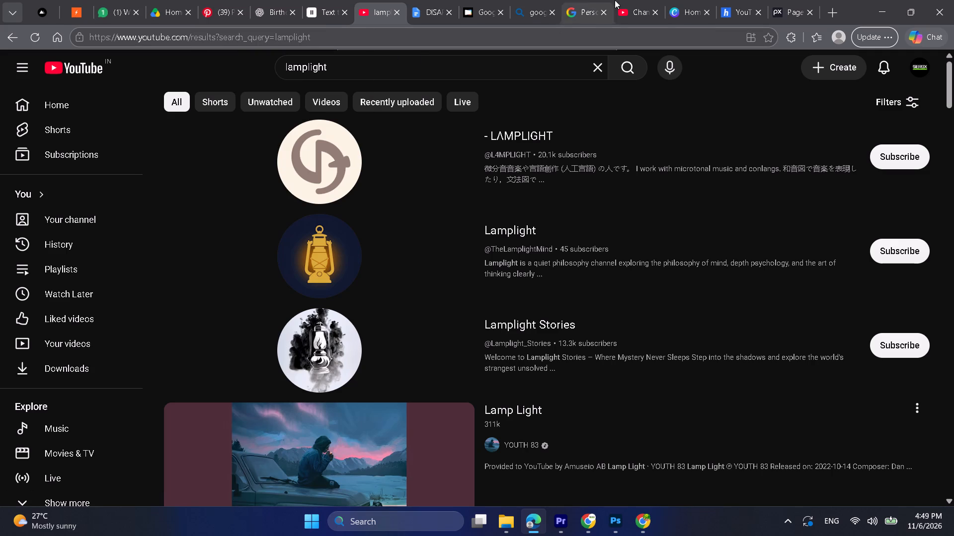
Bring up the YouTube Studio channel dashboard in the browser, and switch to the beonhigh artwork in Photoshop to view it.
click(633, 0)
click(614, 517)
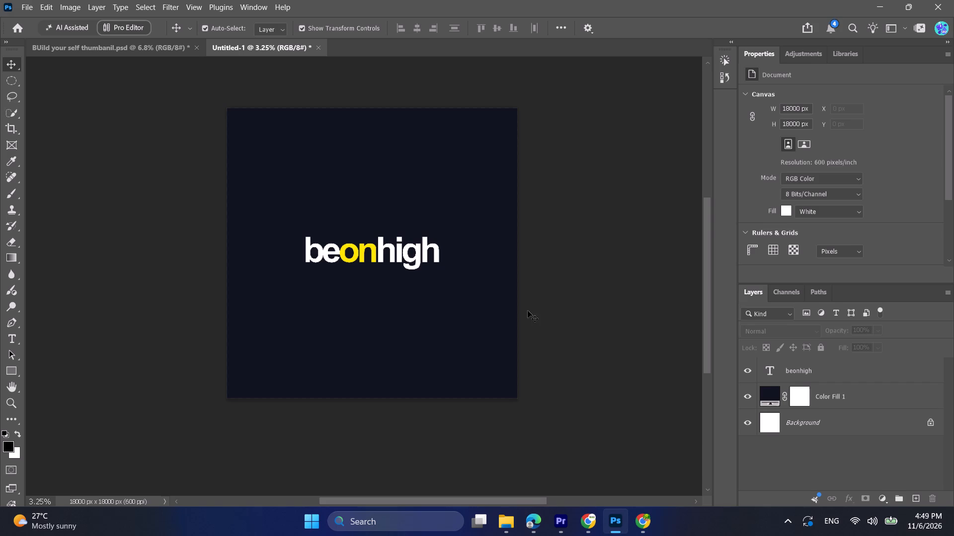
Minimise the Photoshop and browser windows to show the Windows desktop.
drag(870, 0, 866, 0)
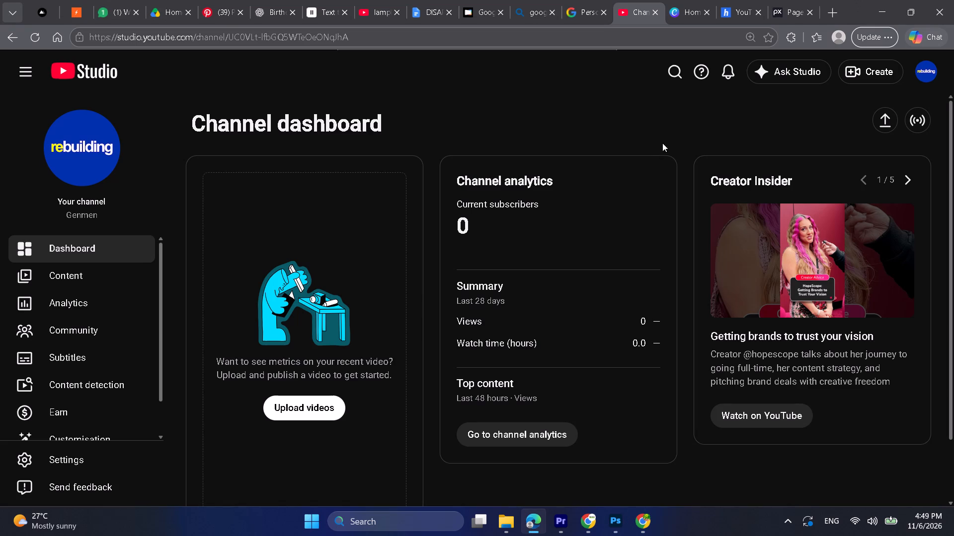
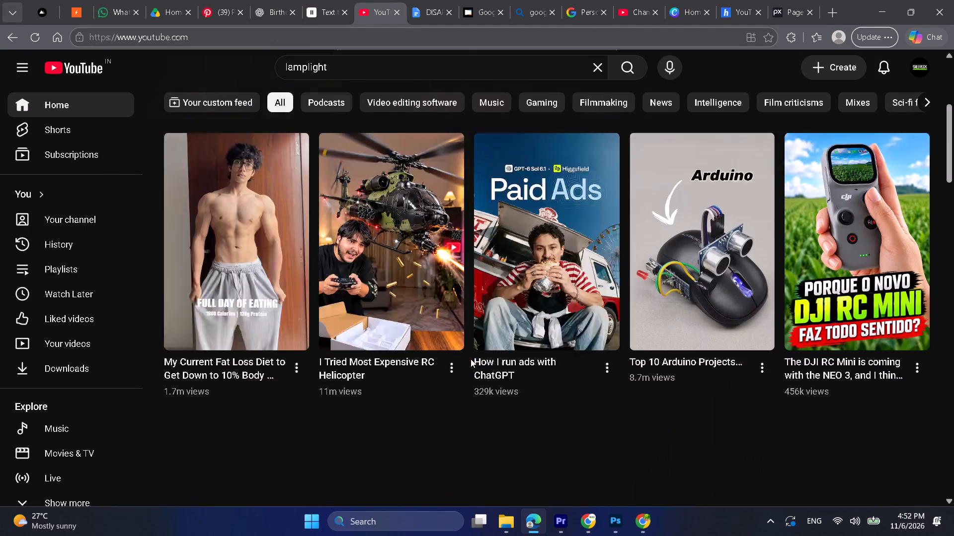
Browse the YouTube home feed, looking over the recommended videos and Shorts with their thumbnails and titles.
scroll(471, 359, down, 2)
scroll(417, 348, down, 5)
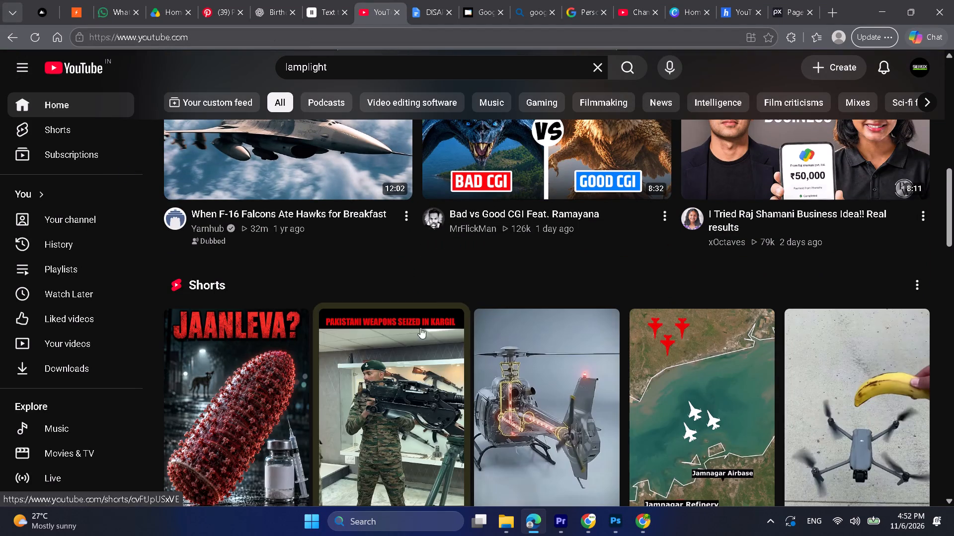
scroll(469, 291, down, 3)
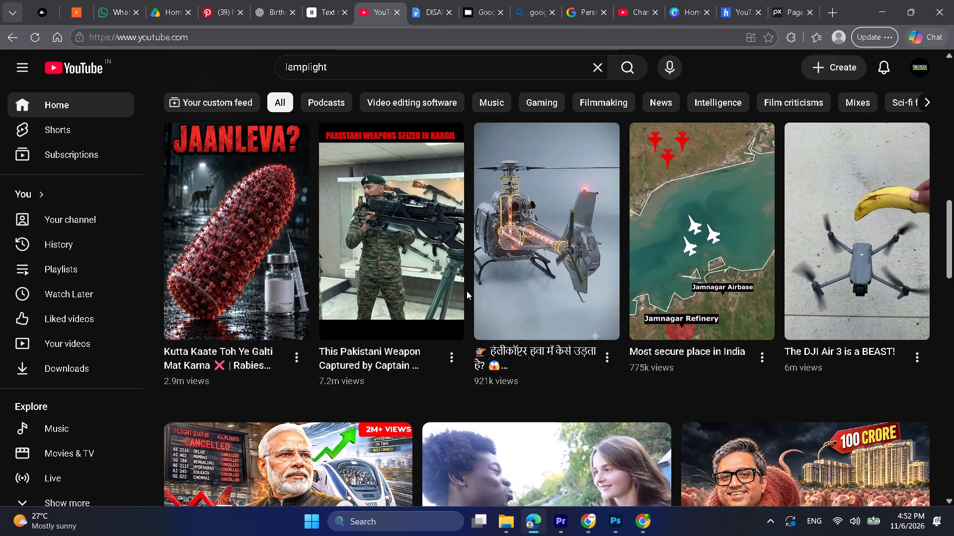
Look through the recommended videos on the YouTube home feed, checking their thumbnails and channel pictures.
scroll(467, 291, down, 3)
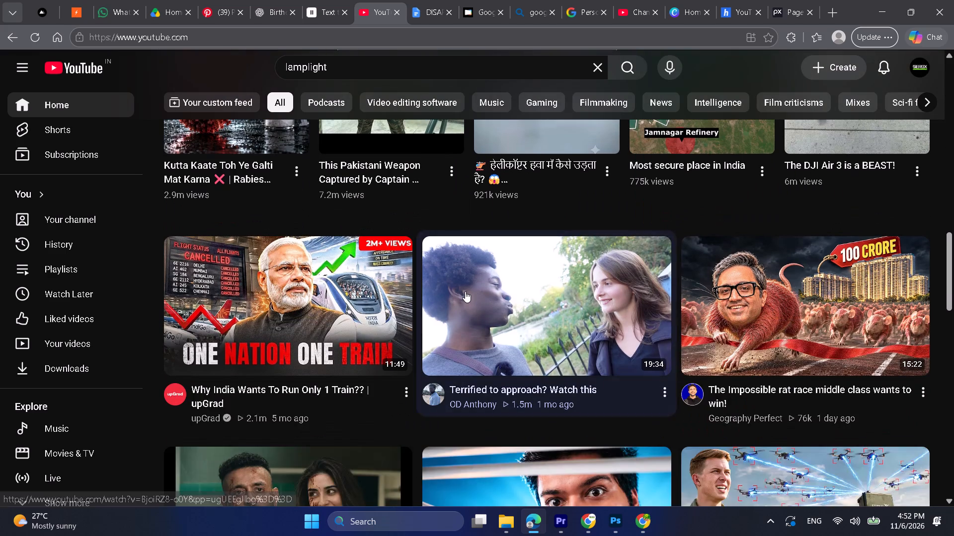
scroll(465, 291, down, 1)
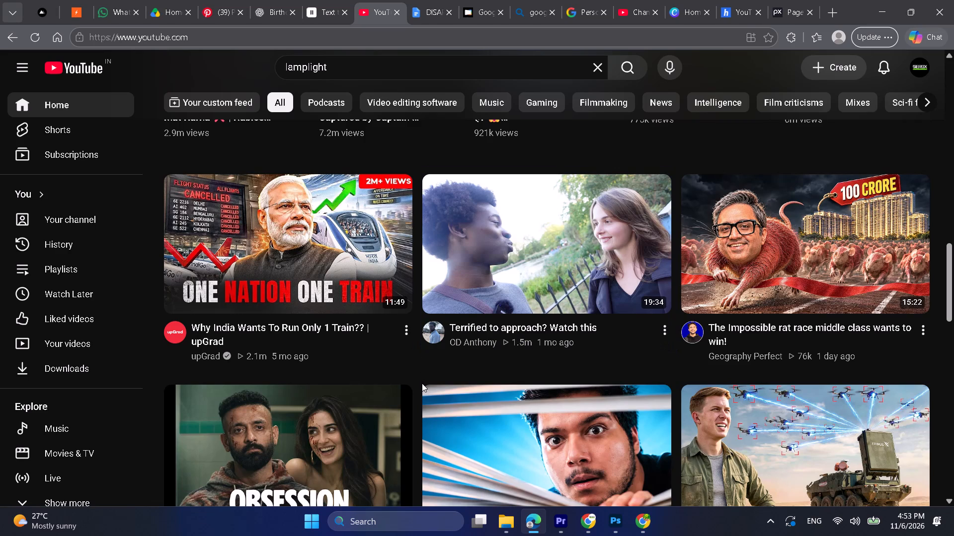
scroll(412, 377, down, 2)
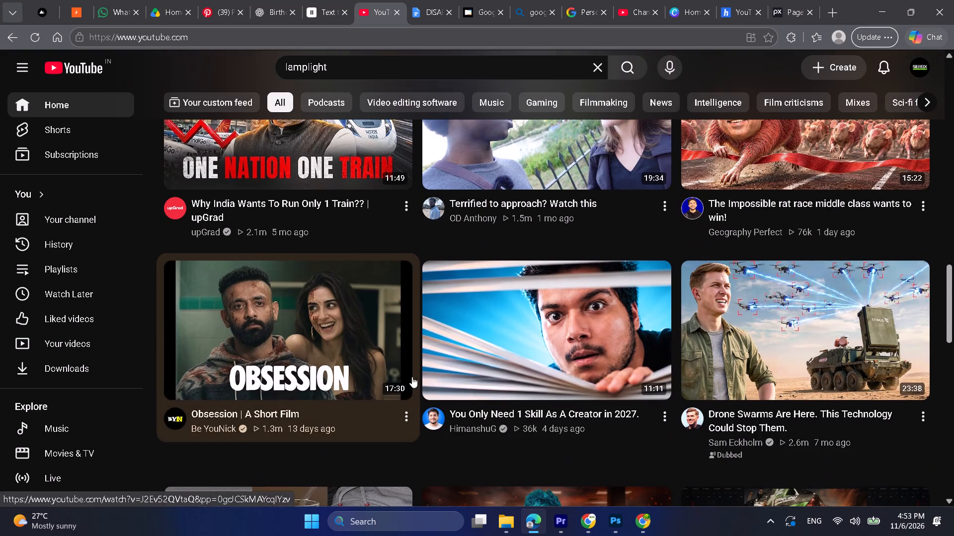
scroll(412, 377, down, 2)
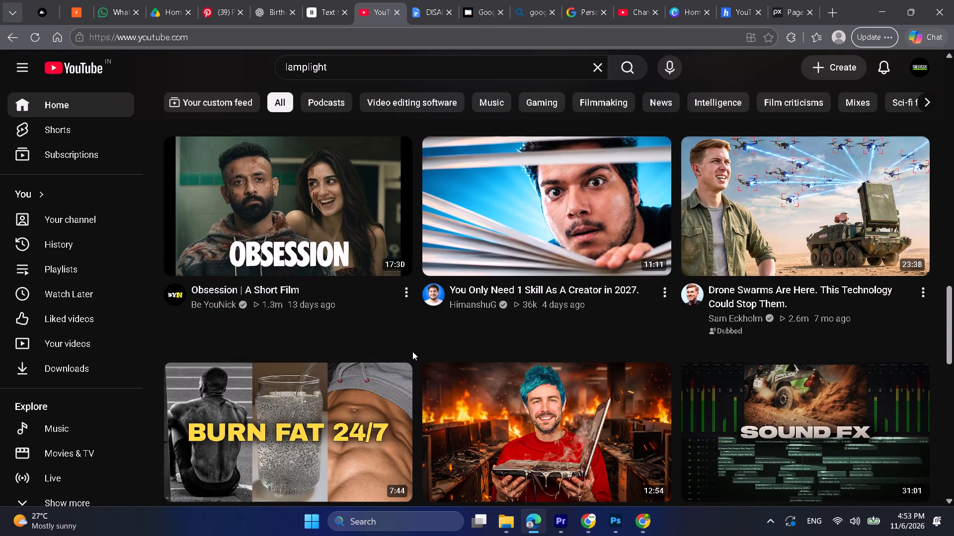
scroll(412, 351, down, 4)
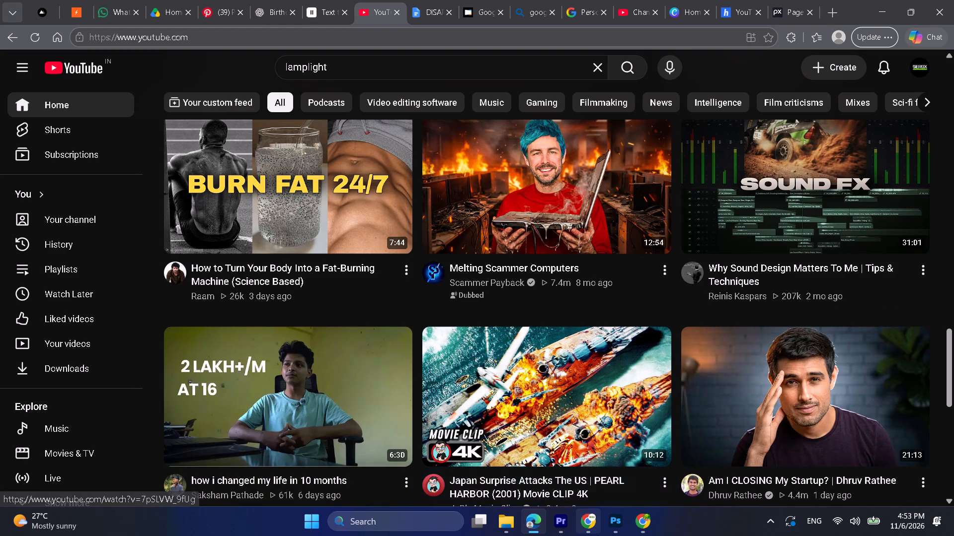
click(610, 531)
click(610, 531)
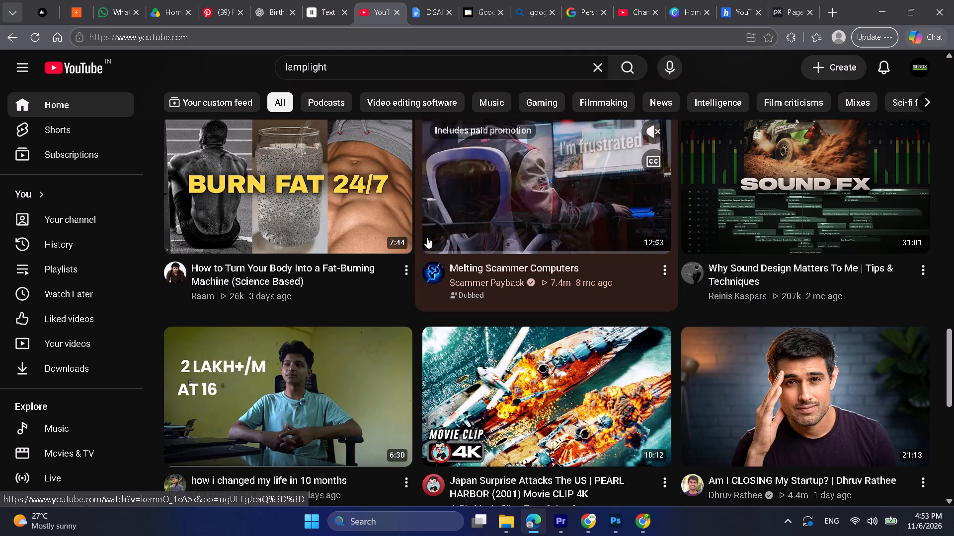
Switch to Canva and search its templates for "youtube banner".
click(682, 0)
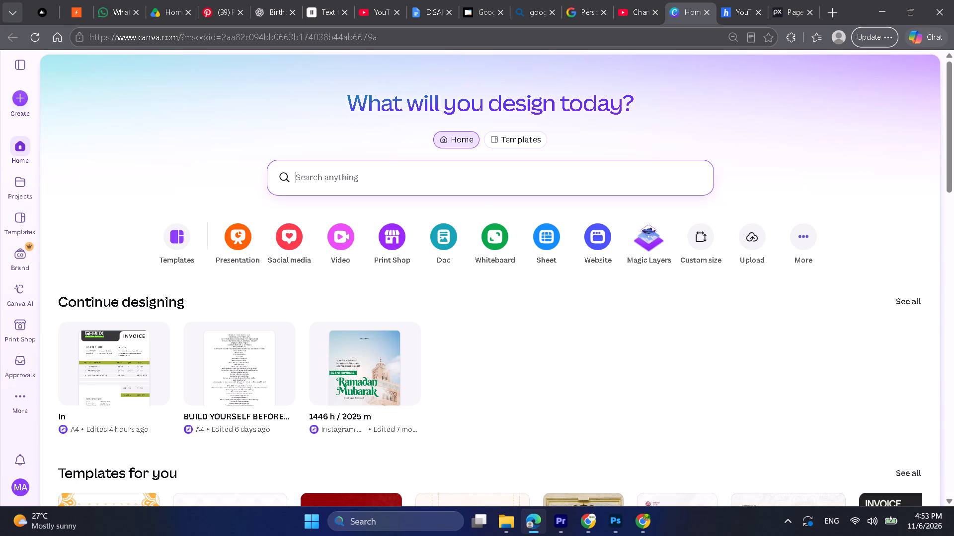
click(17, 149)
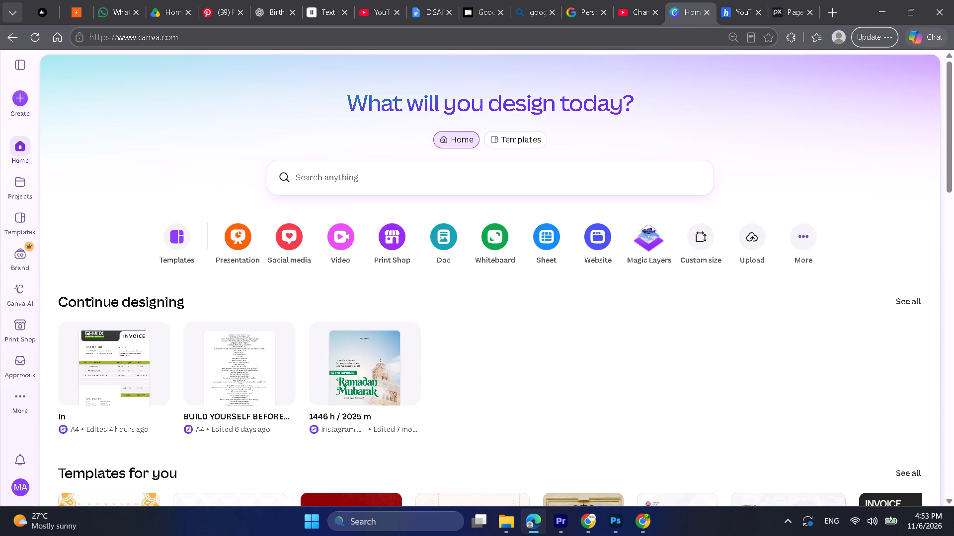
click(338, 180)
text(you)
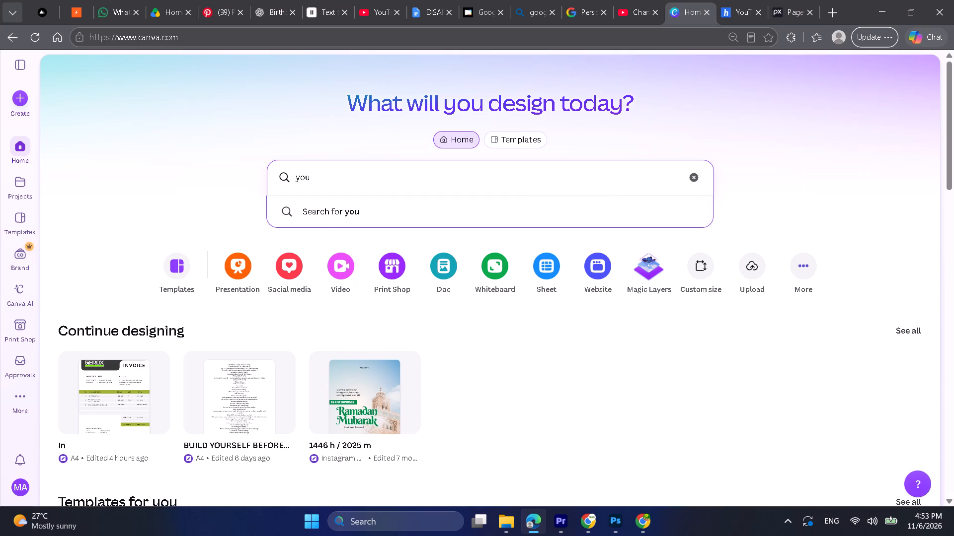
key(t)
text(ube)
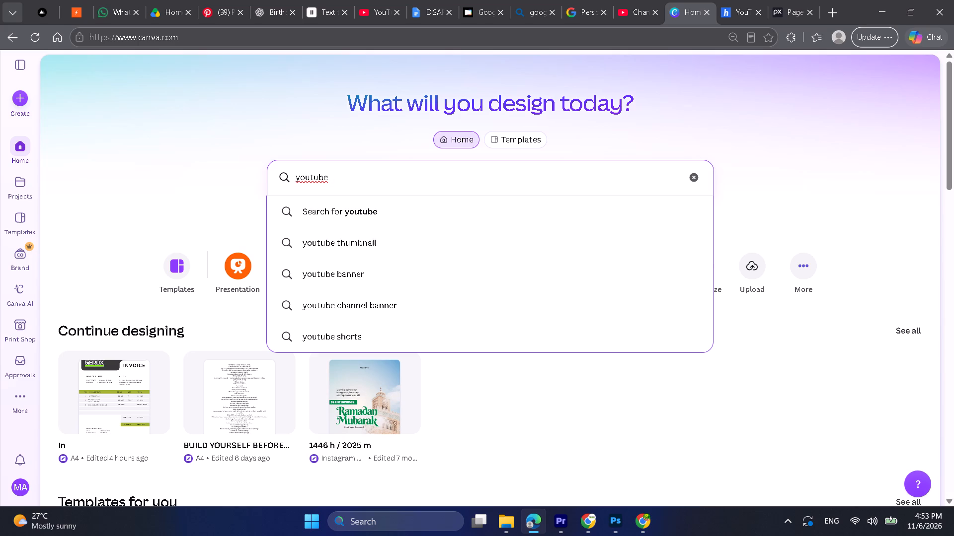
click(362, 275)
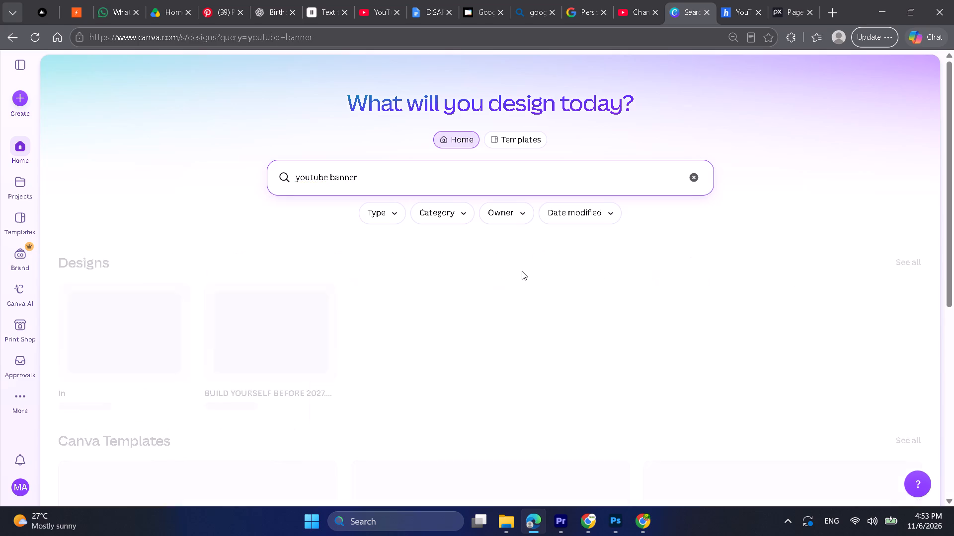
double_click(380, 173)
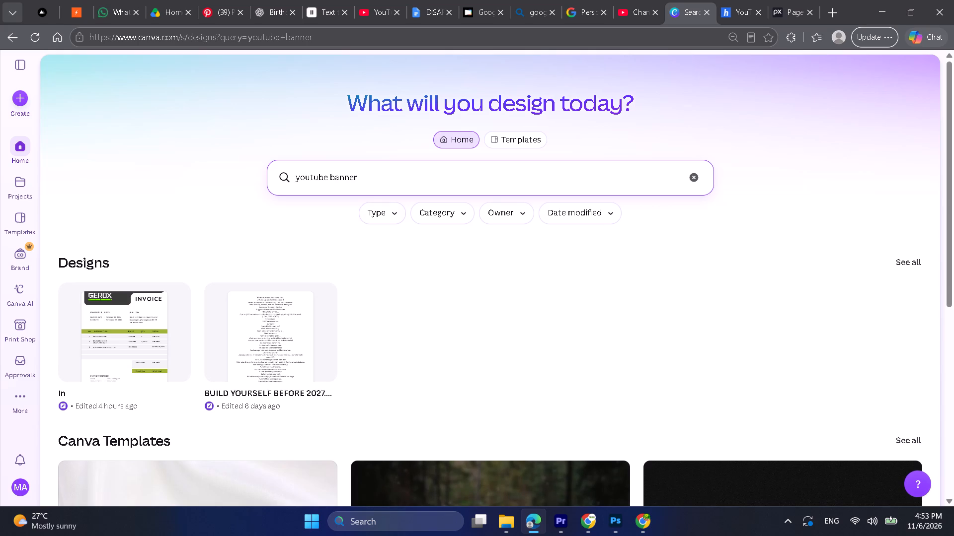
click(510, 144)
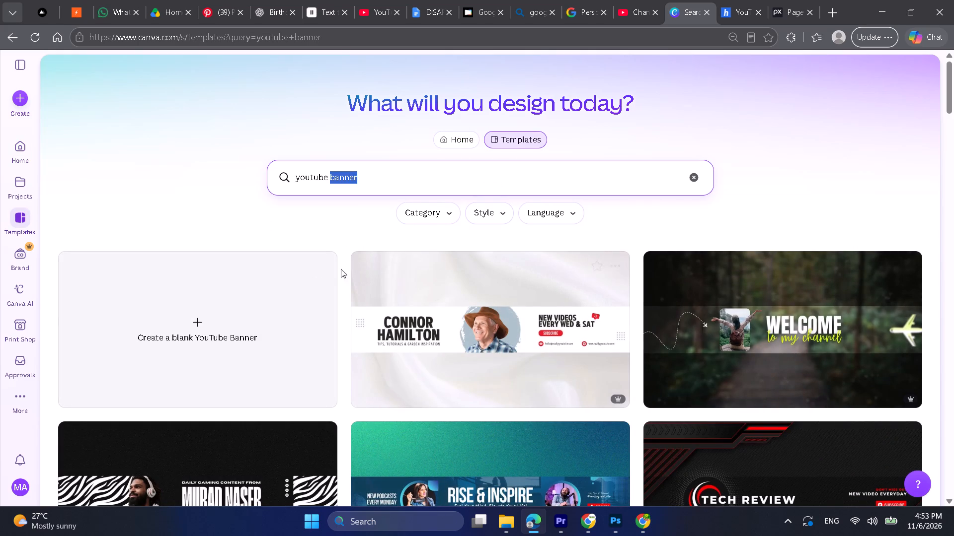
Browse the YouTube banner templates, examining their layouts, colours and channel-name styling.
scroll(336, 241, down, 5)
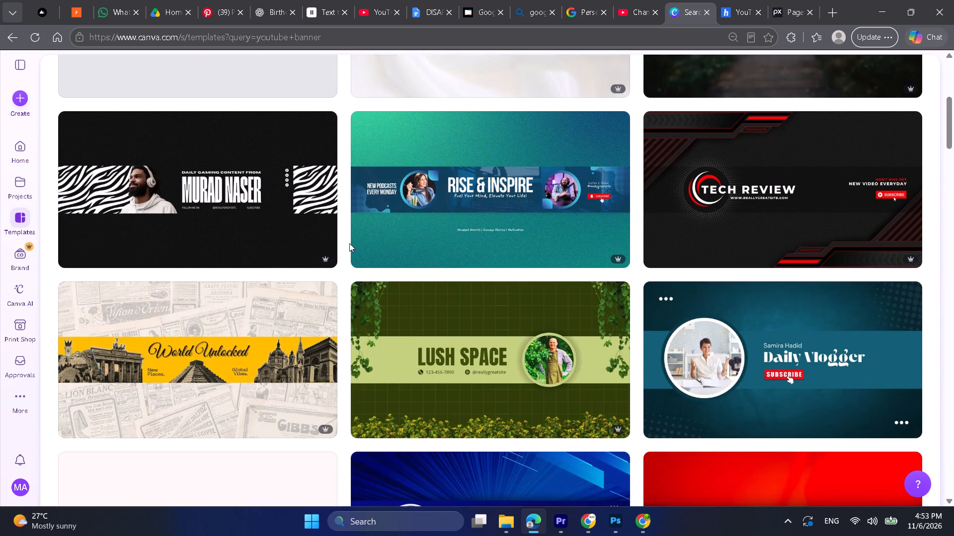
scroll(350, 242, down, 6)
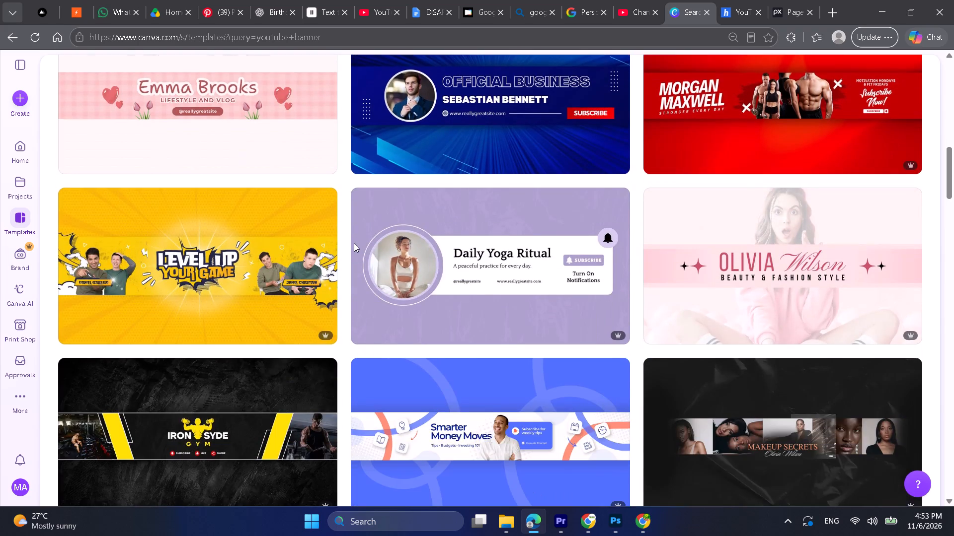
scroll(354, 243, down, 9)
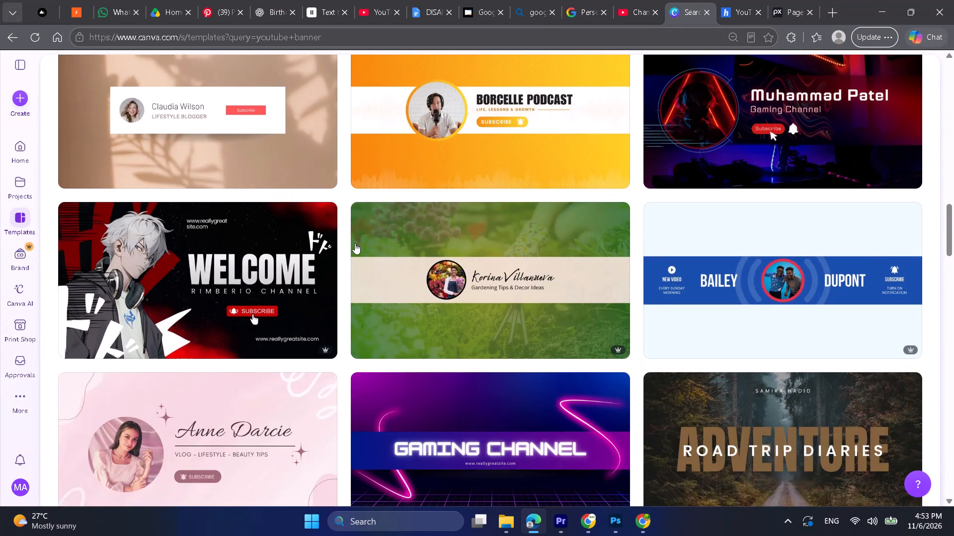
scroll(355, 243, down, 8)
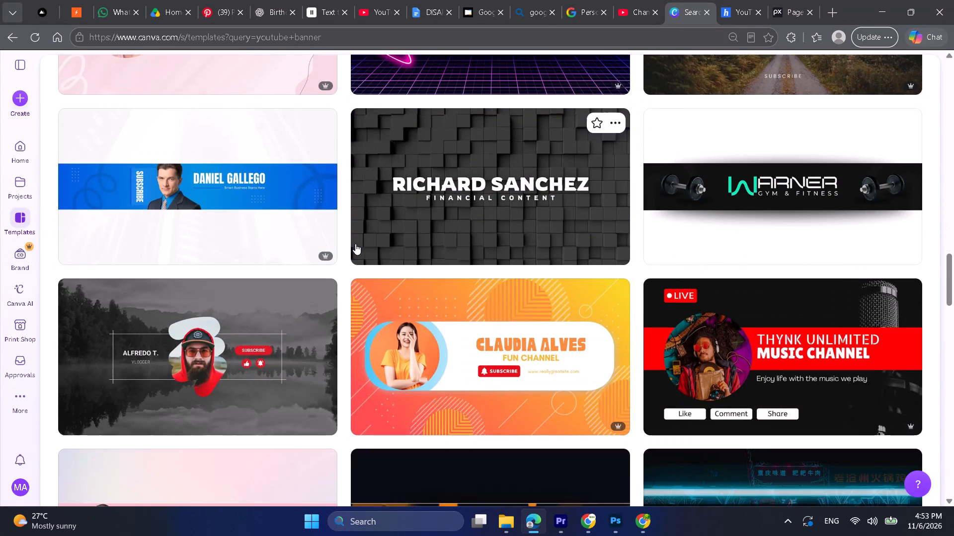
scroll(355, 244, down, 3)
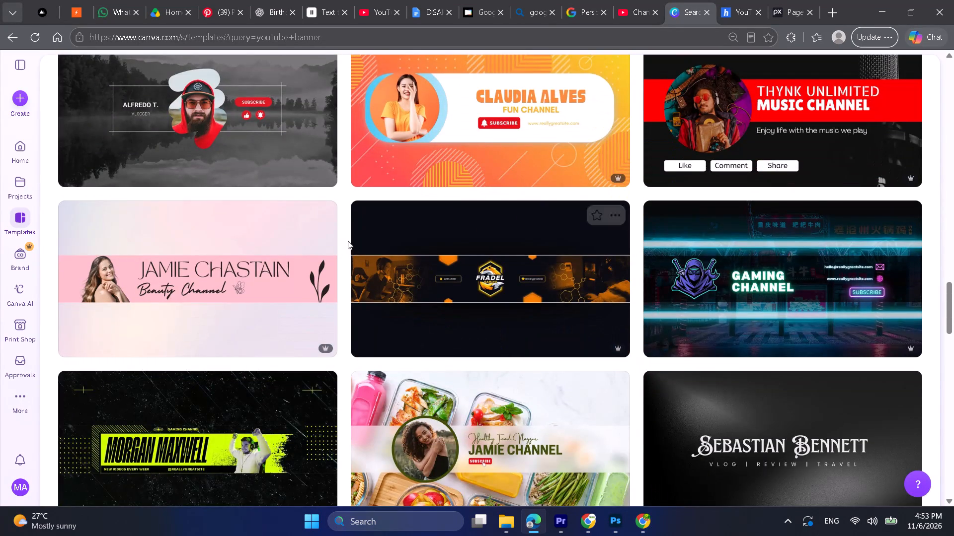
scroll(342, 225, down, 5)
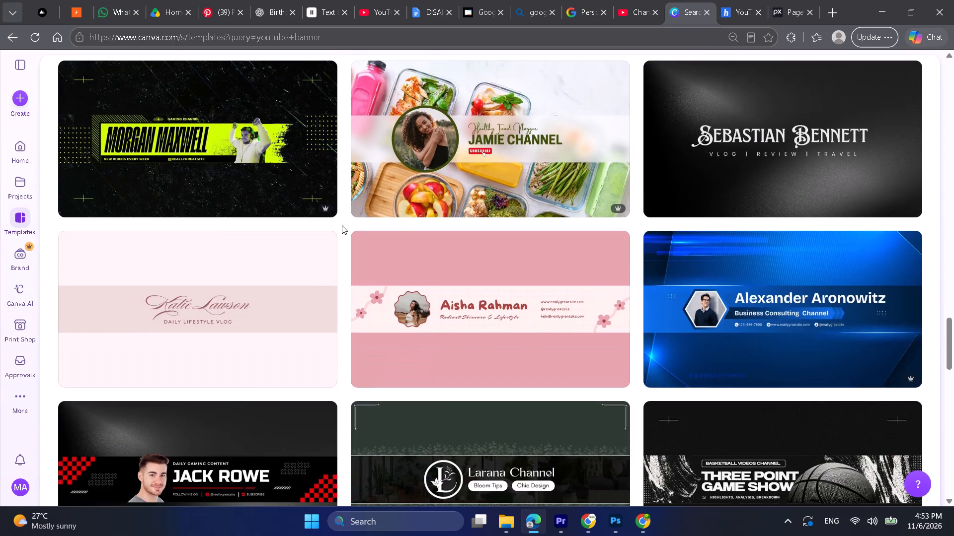
scroll(342, 225, down, 6)
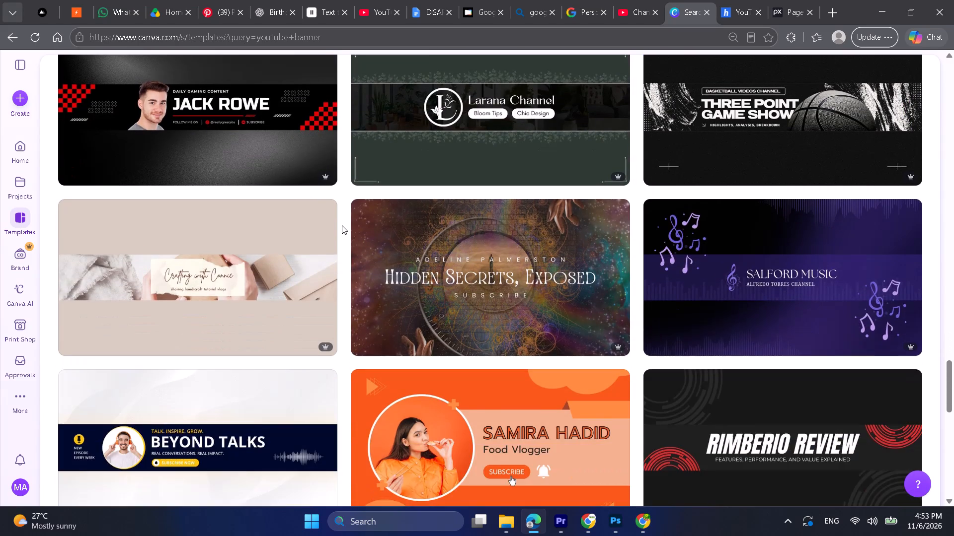
scroll(342, 225, down, 4)
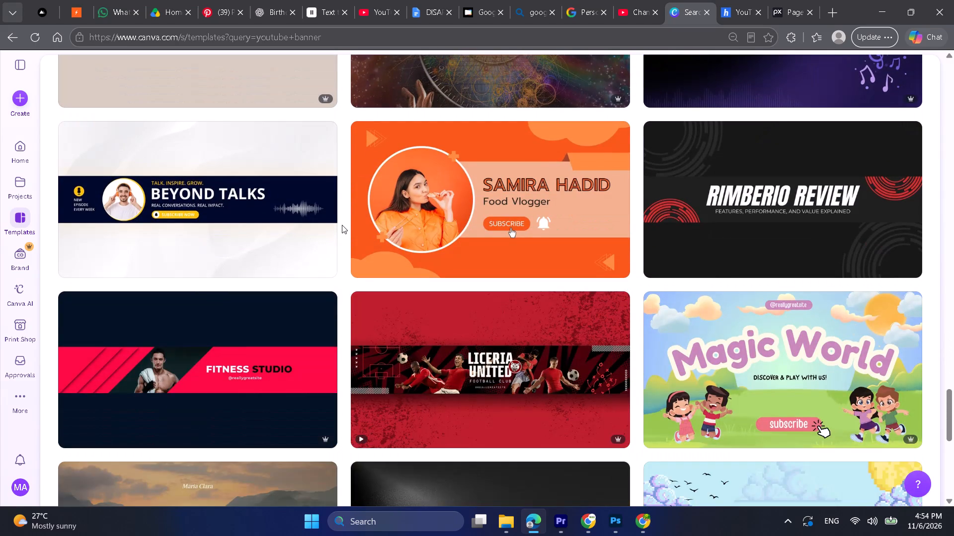
scroll(342, 225, down, 5)
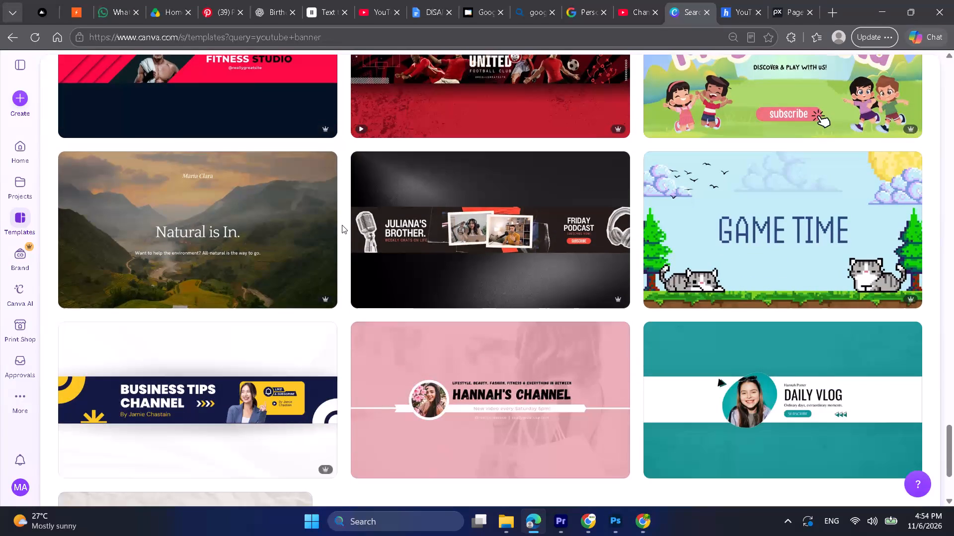
click(656, 0)
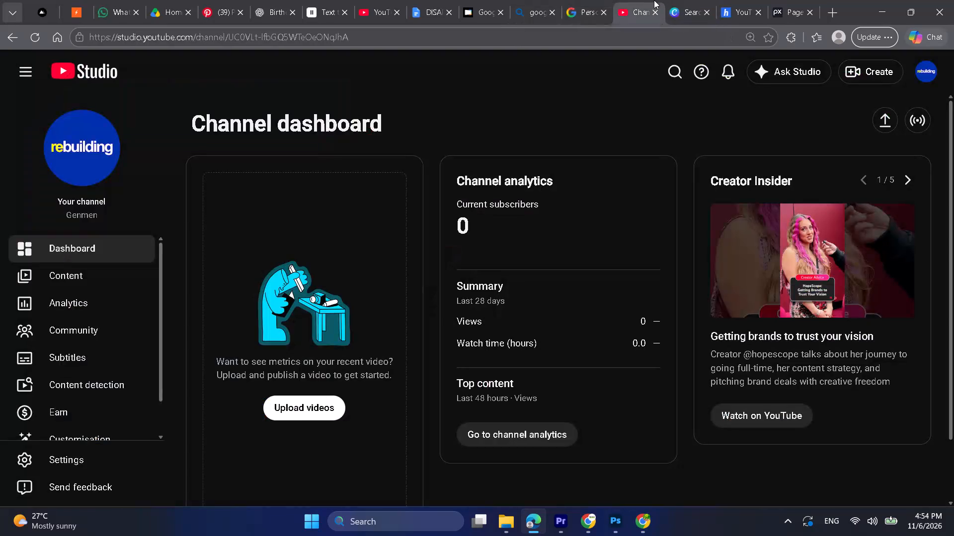
scroll(95, 394, down, 1)
click(95, 394)
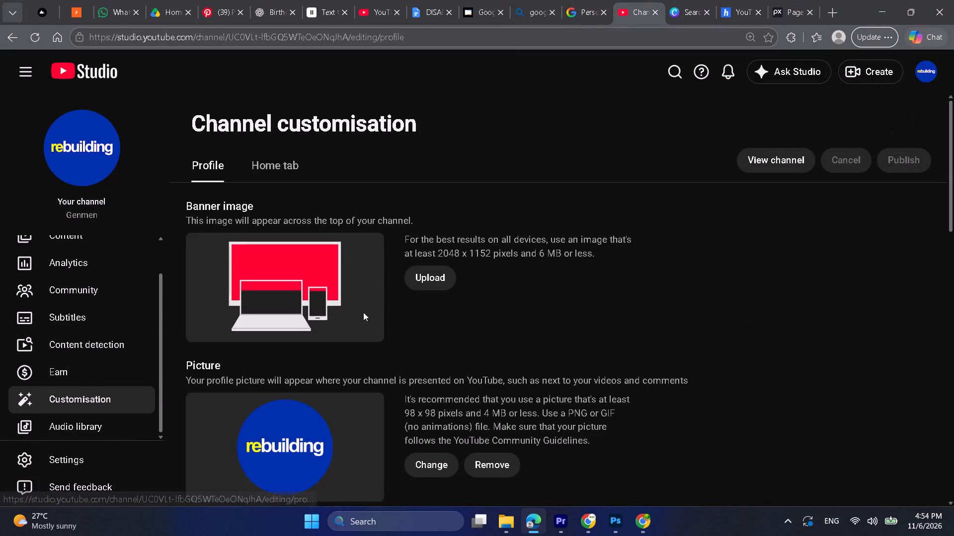
click(445, 466)
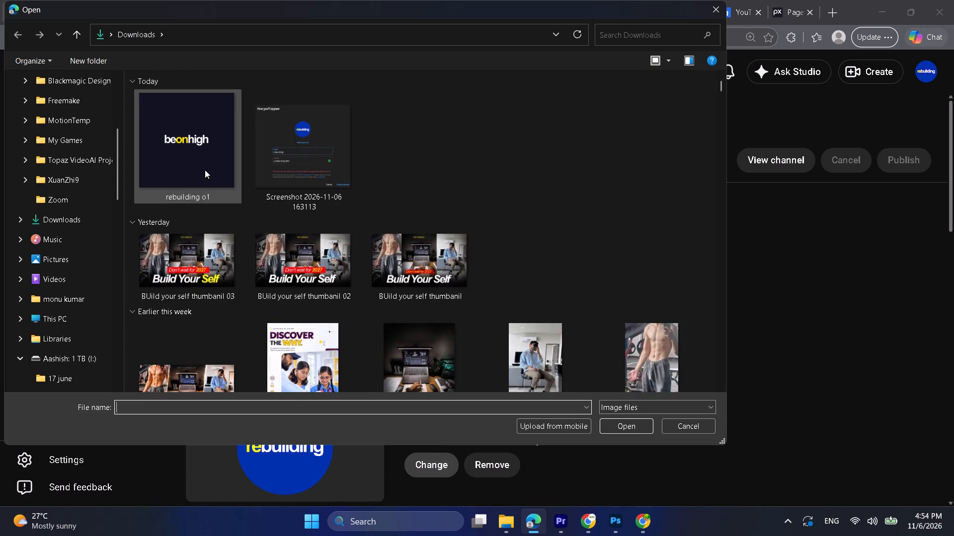
click(205, 170)
click(605, 424)
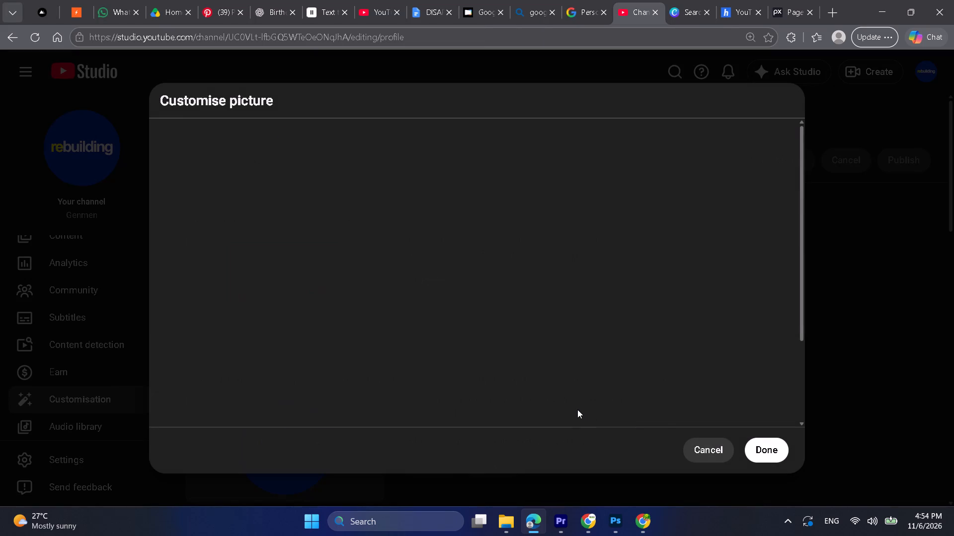
Crop the profile picture more tightly with the circle framed around the beonhigh wordmark, and accept the crop.
scroll(495, 286, down, 1)
scroll(498, 275, up, 2)
scroll(498, 275, down, 2)
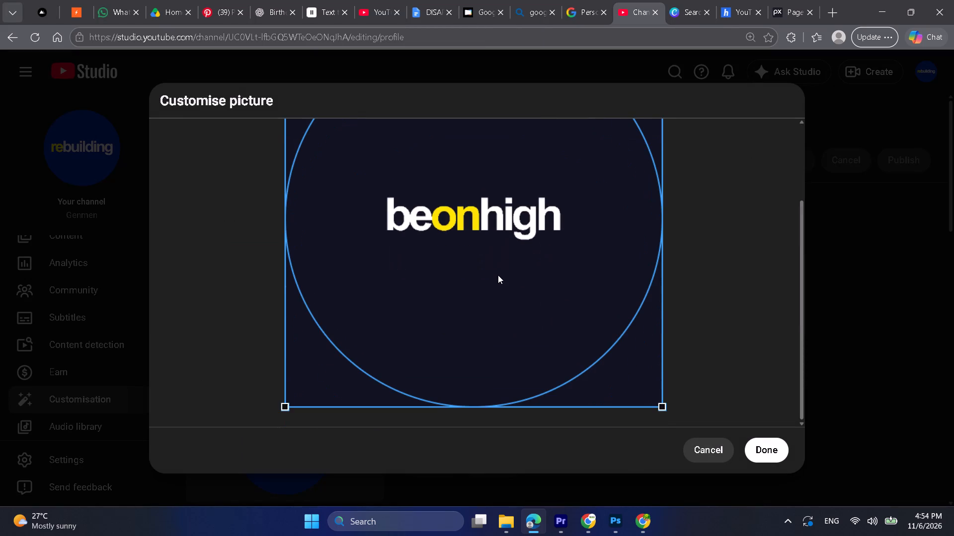
scroll(498, 275, down, 1)
drag(663, 407, 557, 306)
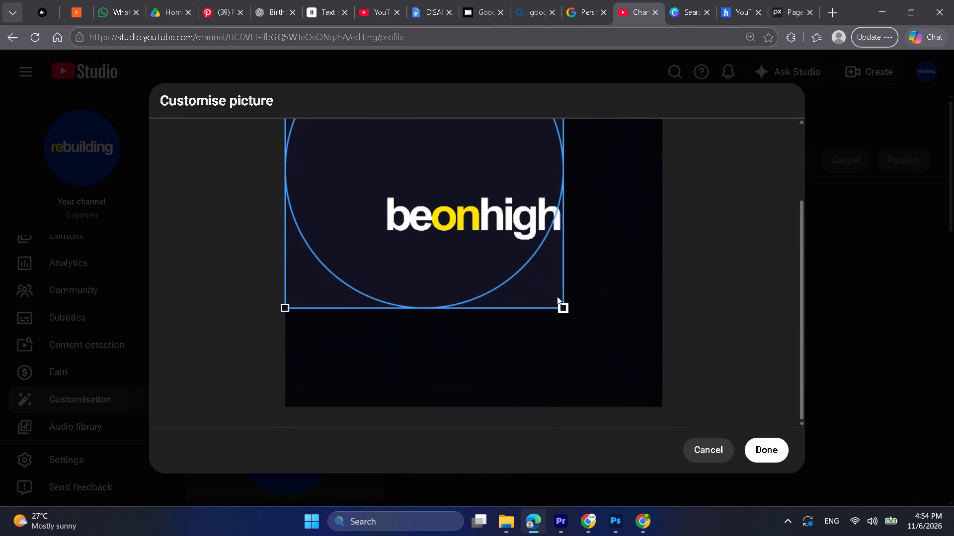
scroll(554, 295, up, 2)
drag(505, 291, 557, 328)
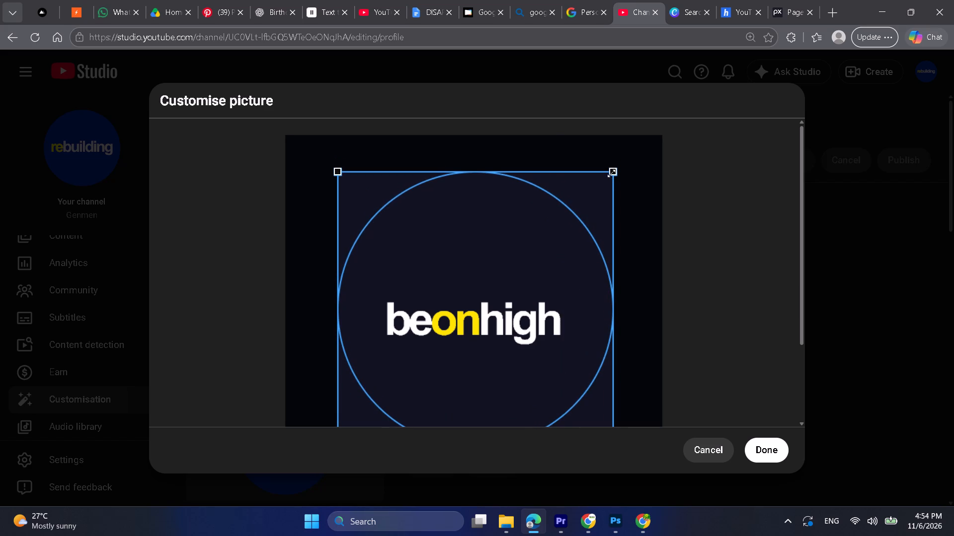
drag(615, 171, 591, 202)
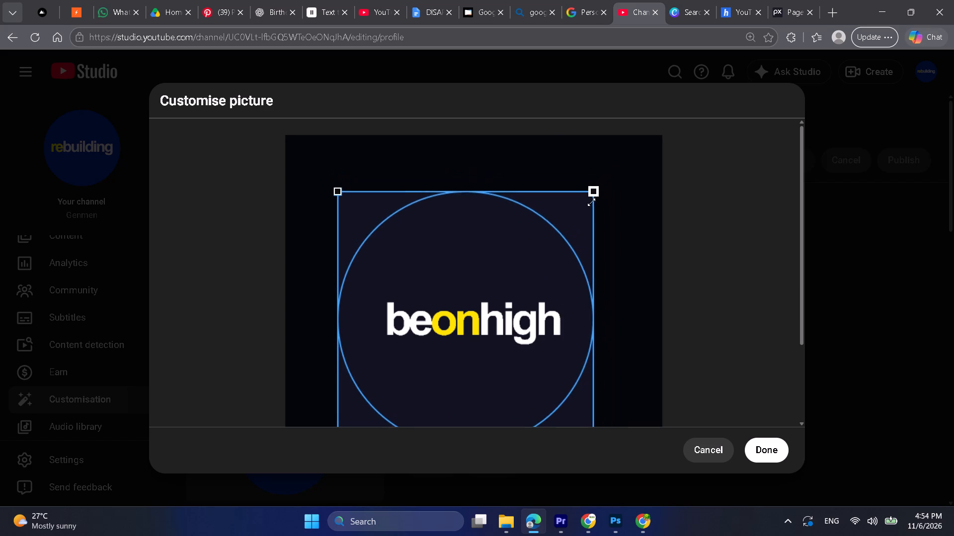
drag(591, 202, 569, 250)
drag(530, 289, 555, 266)
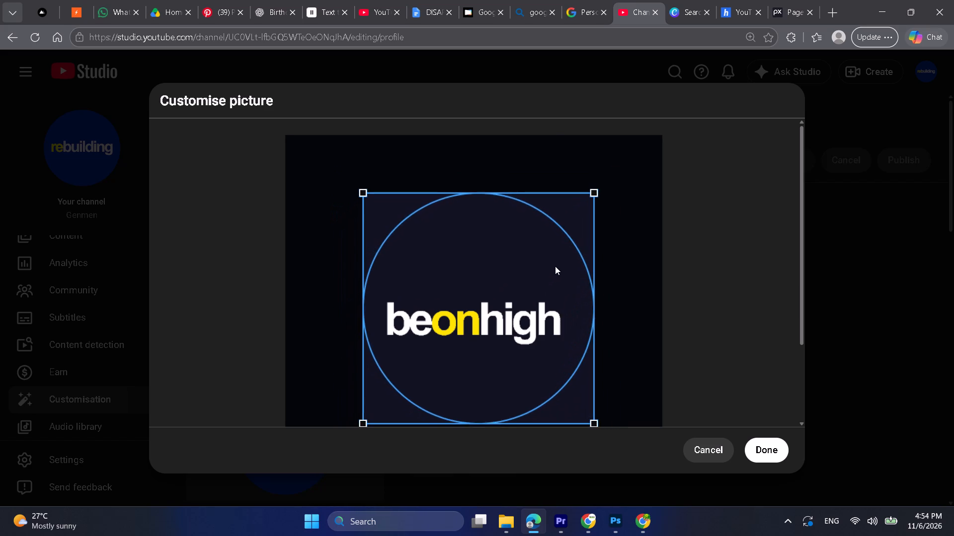
drag(555, 266, 547, 269)
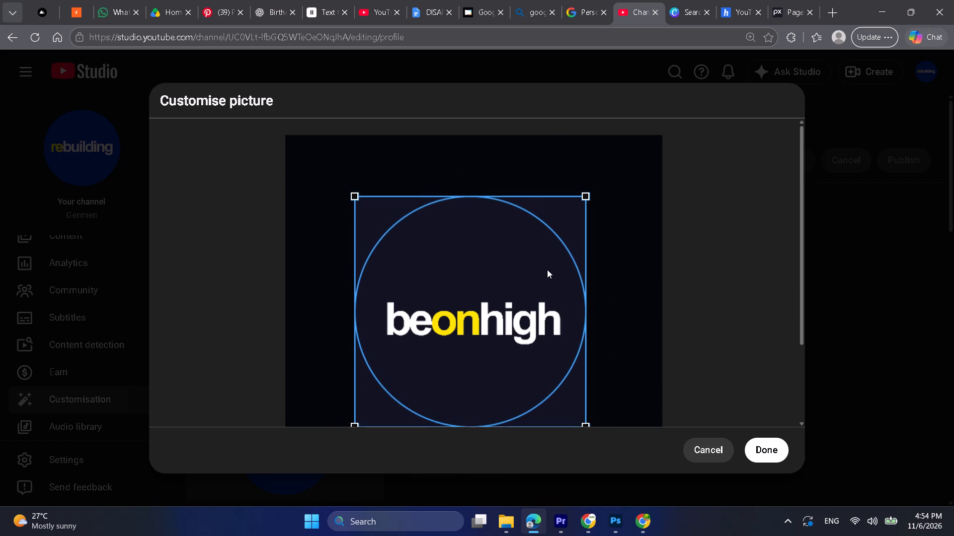
drag(547, 269, 547, 269)
click(770, 447)
click(763, 450)
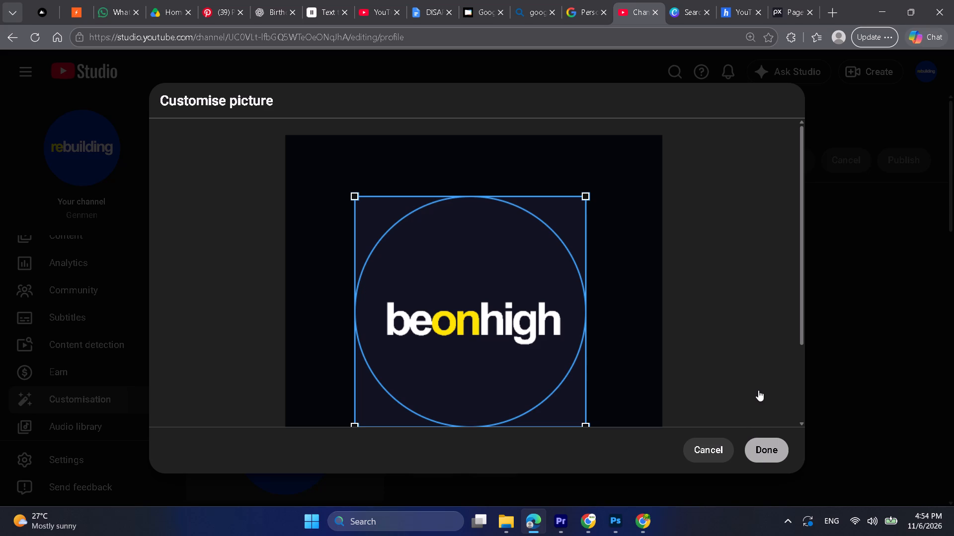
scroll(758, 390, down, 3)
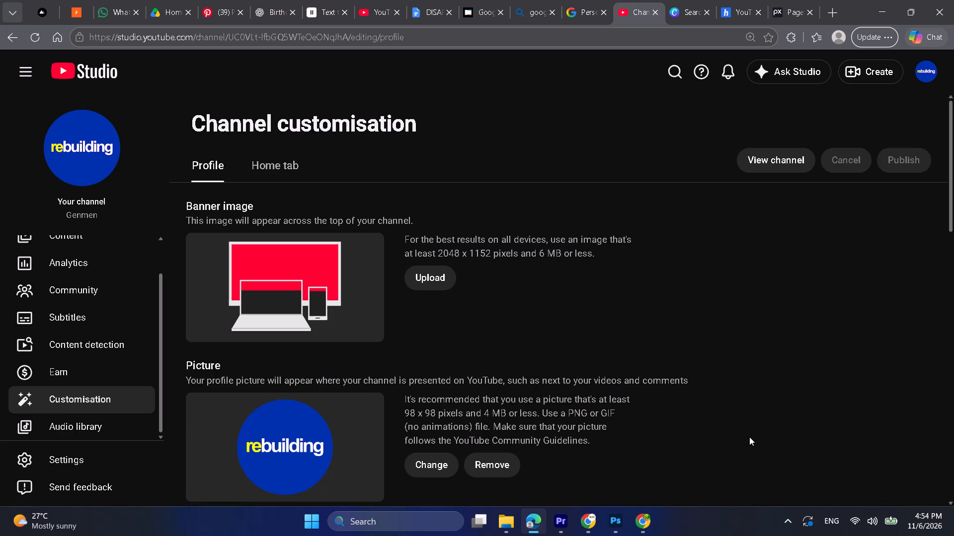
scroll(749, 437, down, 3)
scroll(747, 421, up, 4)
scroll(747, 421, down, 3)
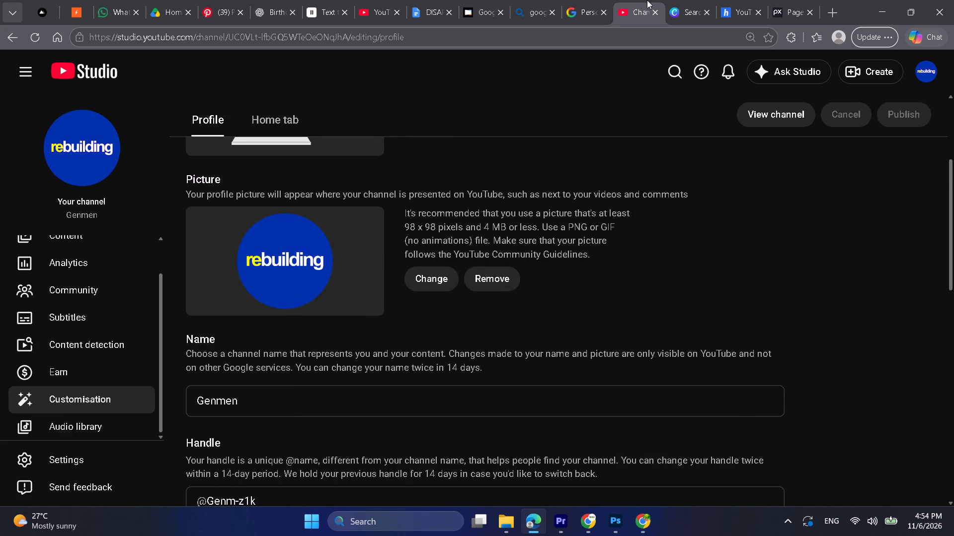
Return to Canva's "youtube banner" templates and examine more designs for their layouts, colours and channel-name styling.
click(676, 0)
scroll(655, 321, down, 3)
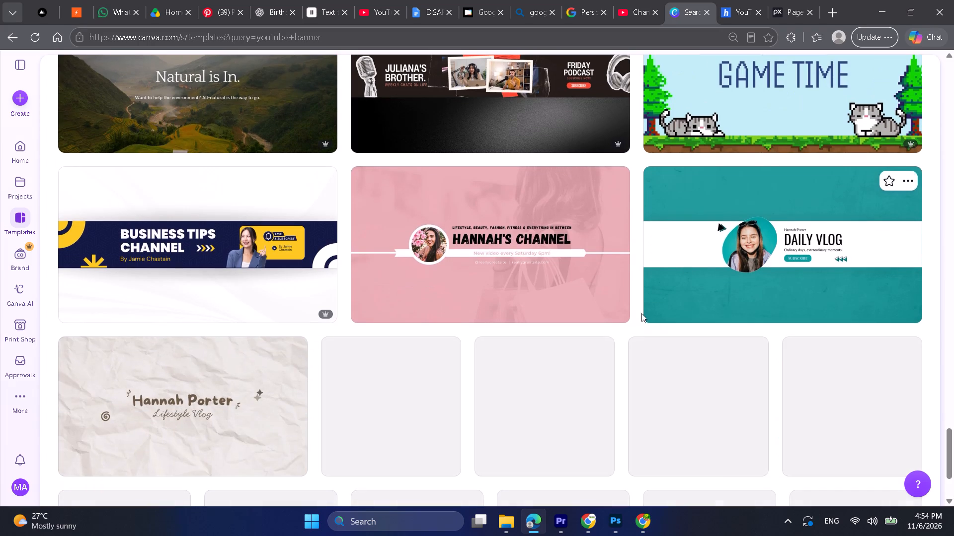
scroll(637, 301, down, 4)
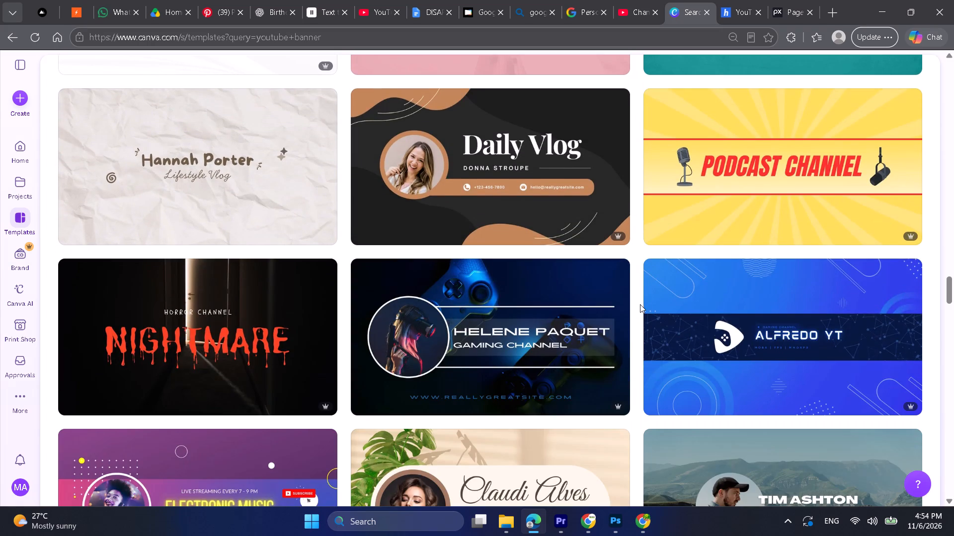
scroll(641, 304, down, 7)
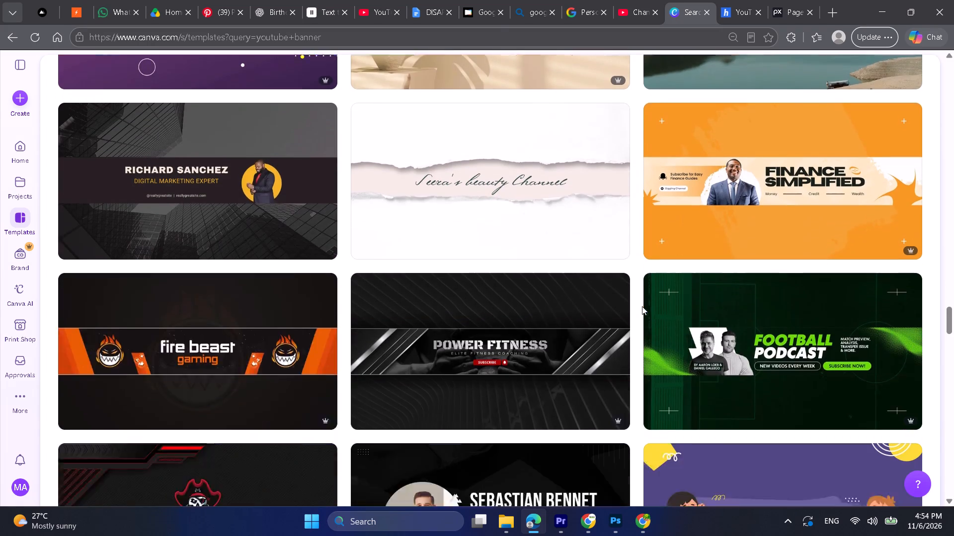
scroll(642, 306, down, 2)
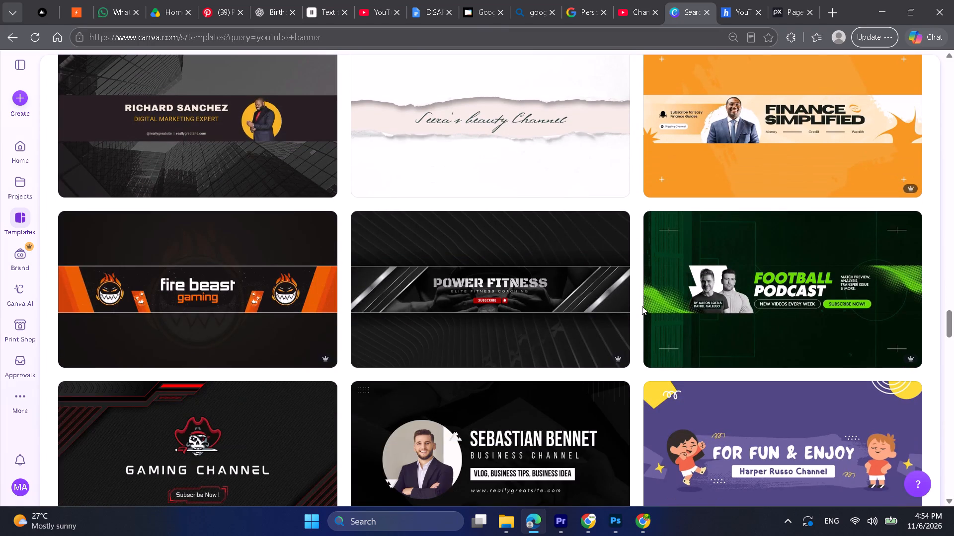
scroll(642, 308, down, 5)
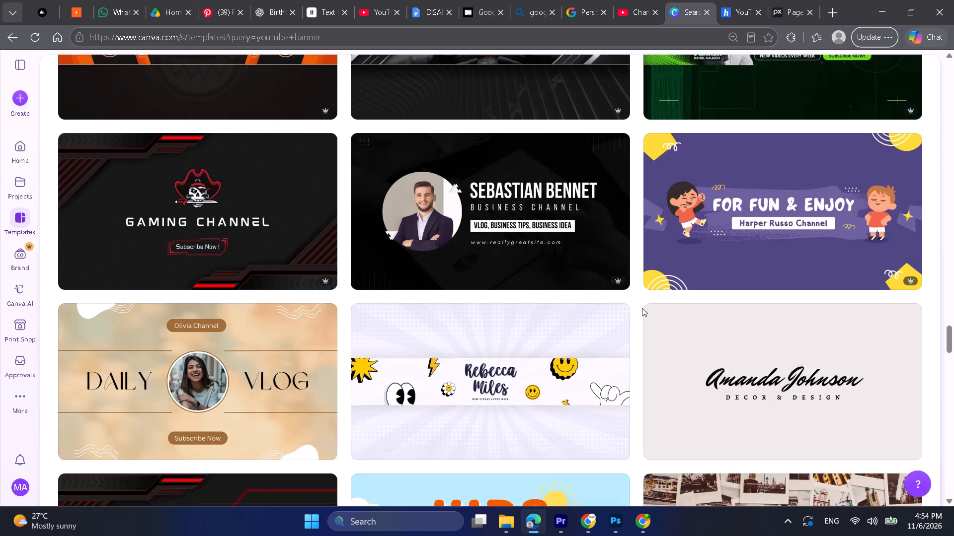
scroll(642, 308, down, 8)
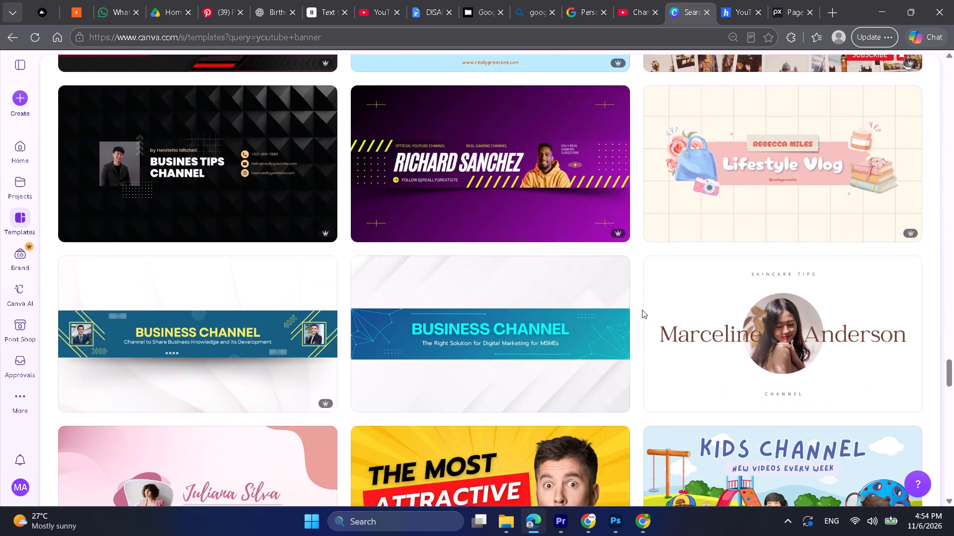
scroll(642, 310, down, 11)
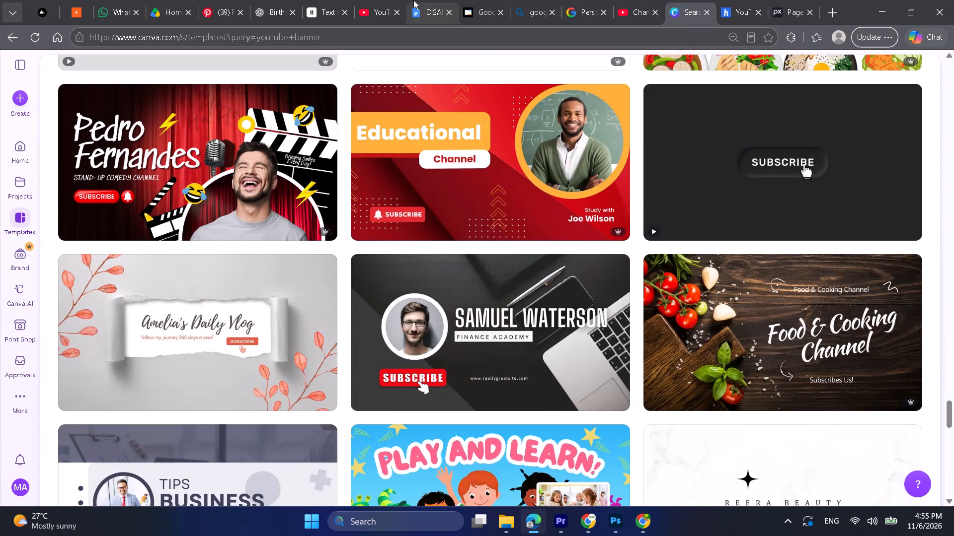
scroll(500, 139, up, 4)
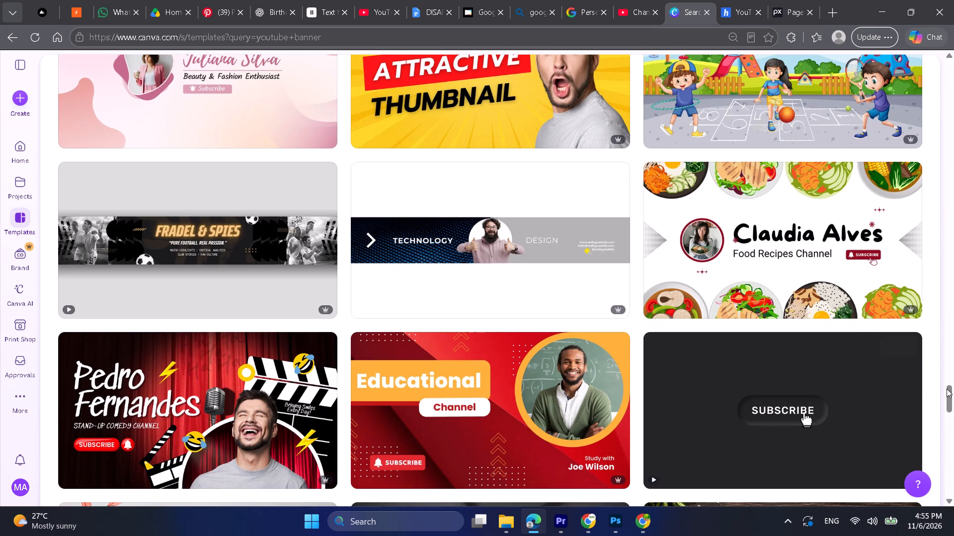
Reuse Canva's "youtube banner" search phrase to search Pinterest, replacing the "rebuilding logo" query.
drag(949, 391, 953, 0)
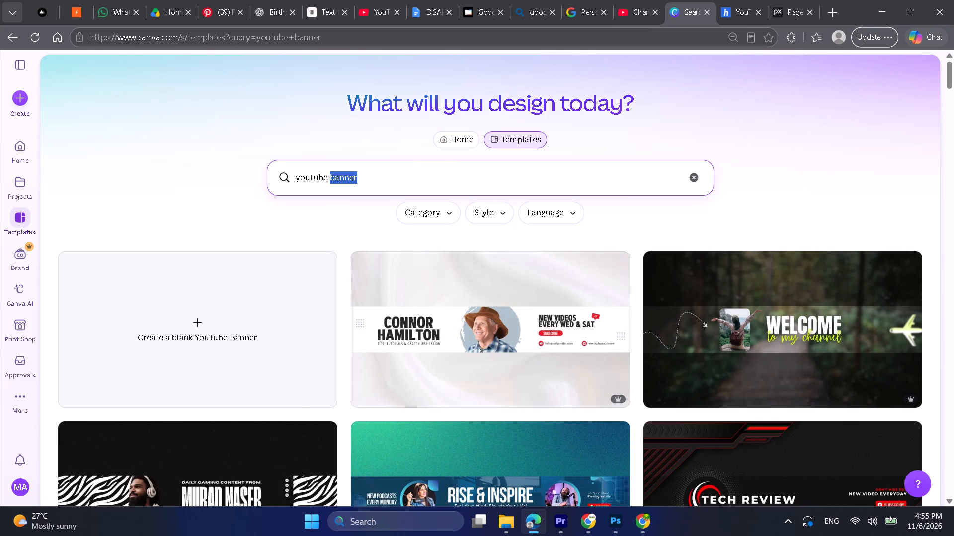
triple_click(405, 186)
key(ctrl+c)
click(232, 0)
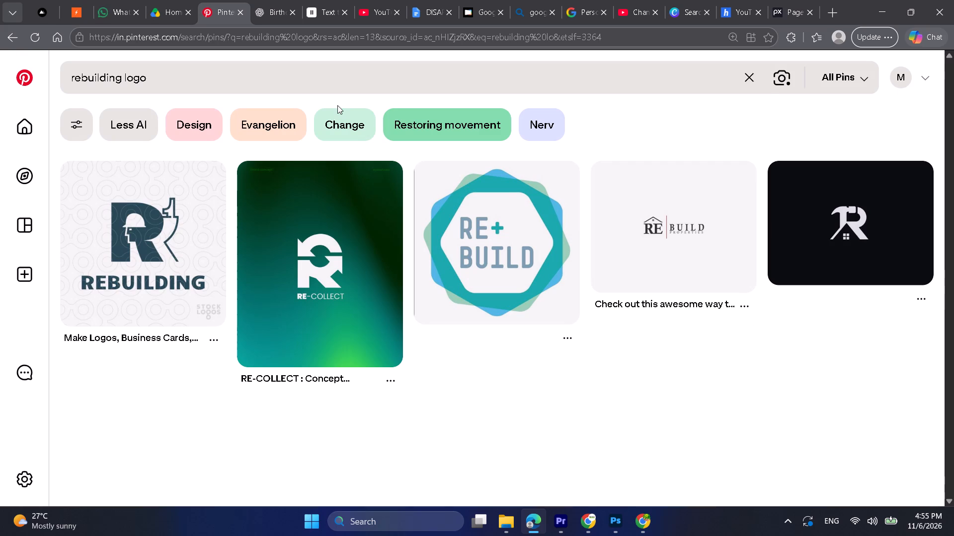
triple_click(312, 81)
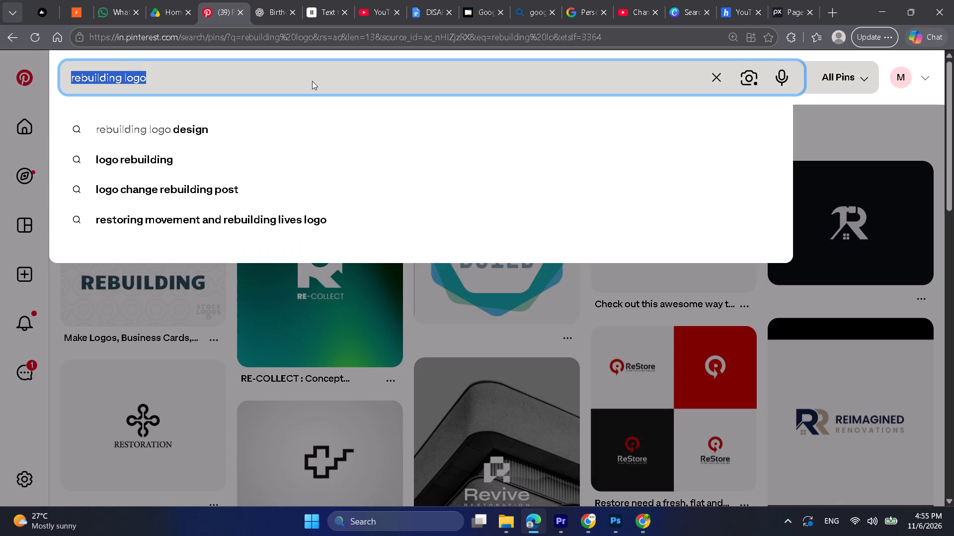
key(ctrl+v)
key(Return)
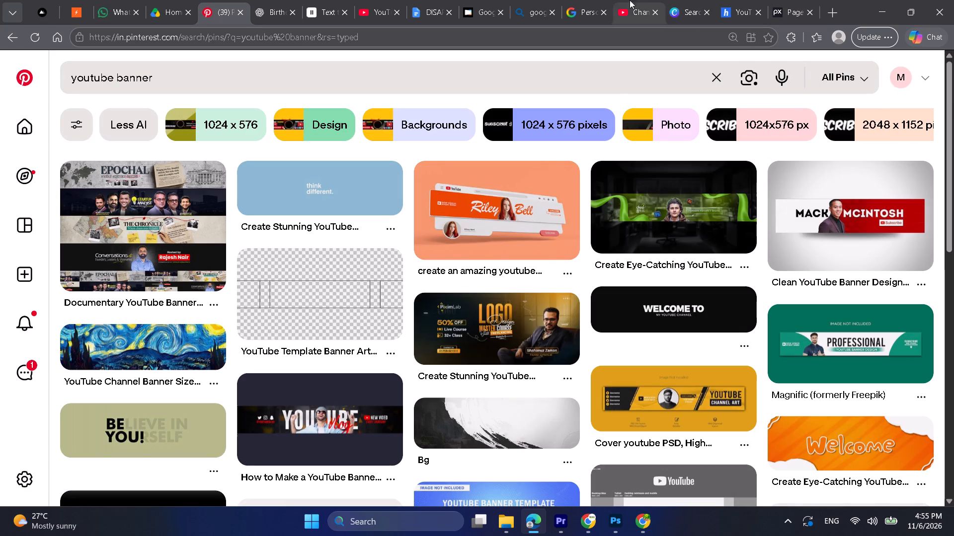
Return to YouTube Studio and check the banner and profile picture previews in channel customisation.
click(640, 0)
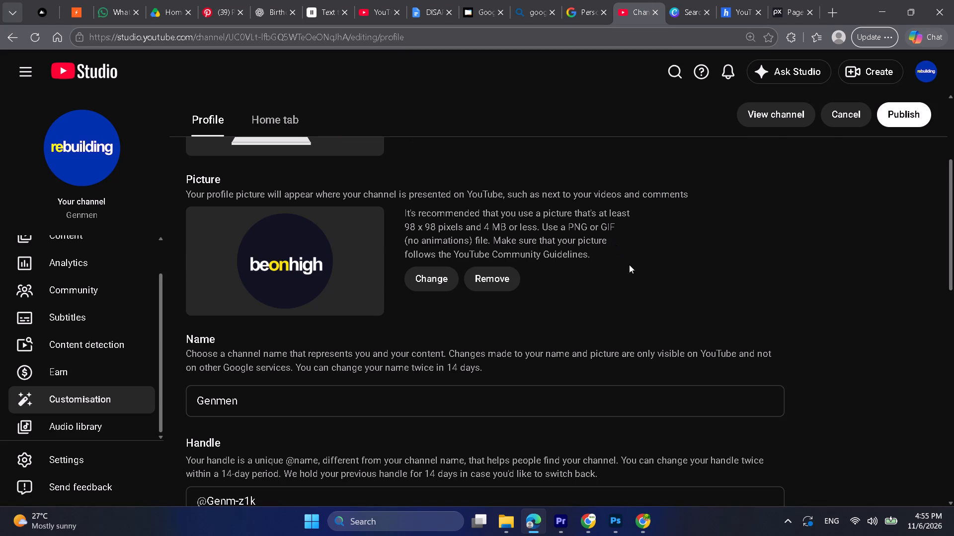
scroll(633, 271, up, 4)
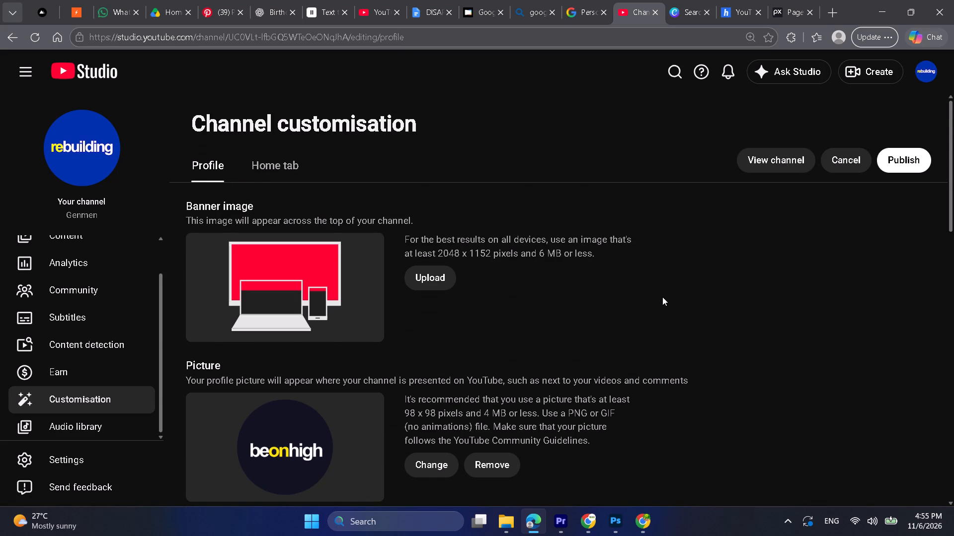
scroll(663, 297, down, 2)
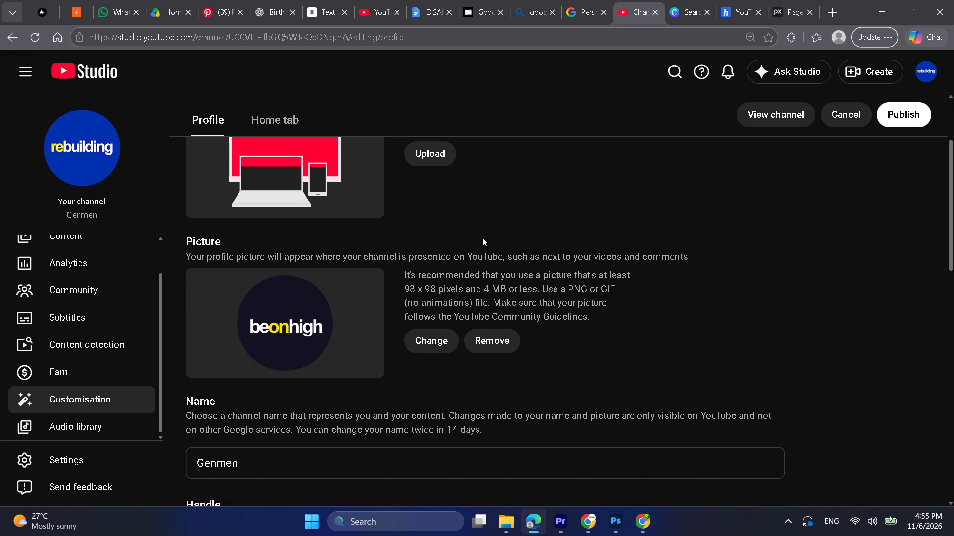
click(378, 0)
click(222, 0)
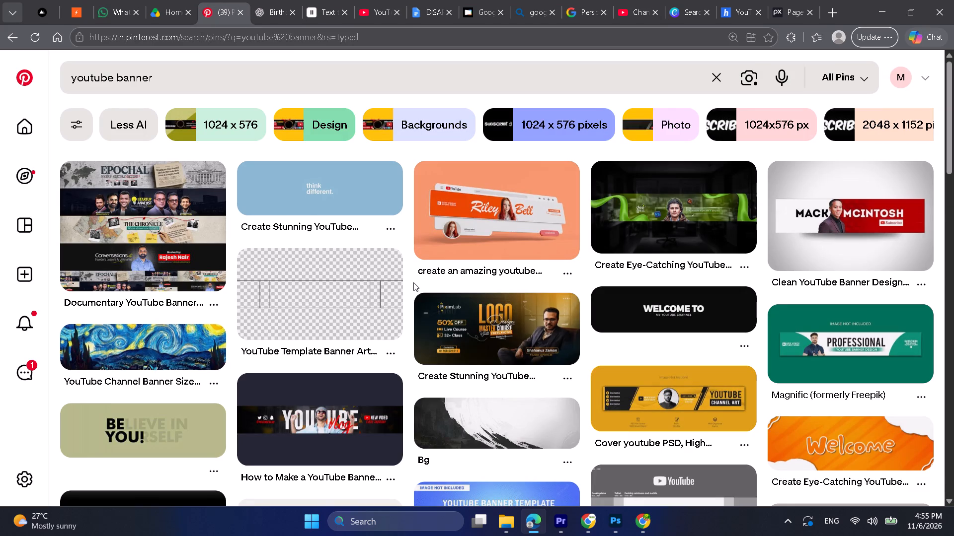
scroll(413, 282, down, 2)
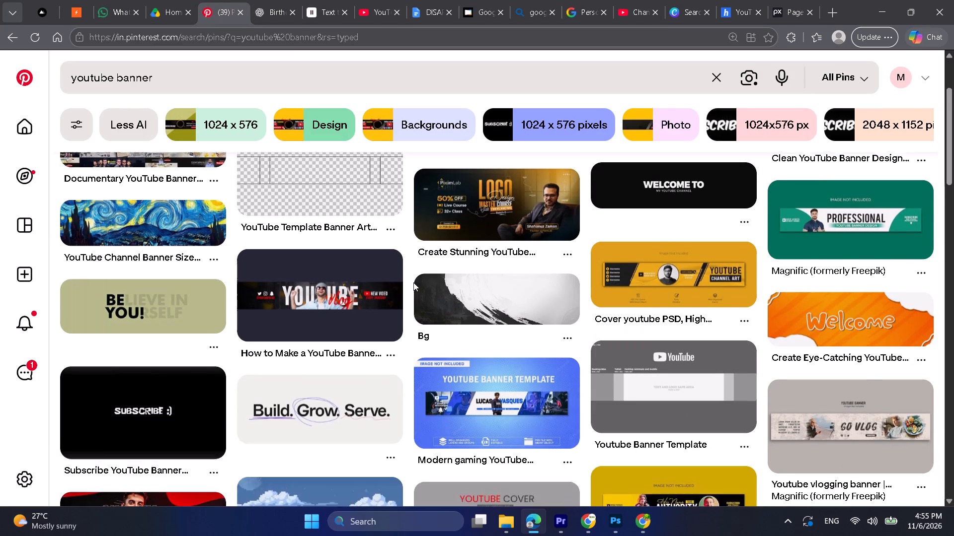
scroll(413, 282, down, 3)
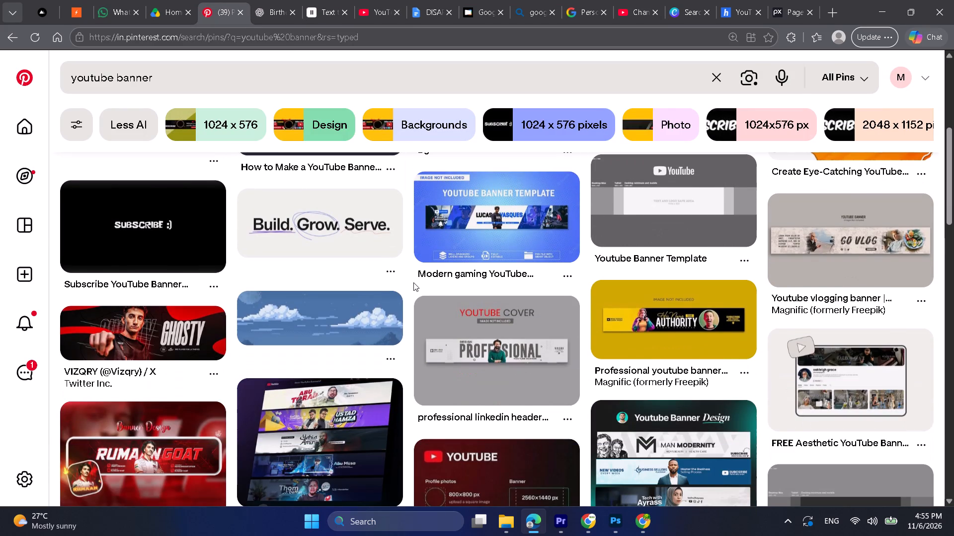
scroll(413, 282, down, 1)
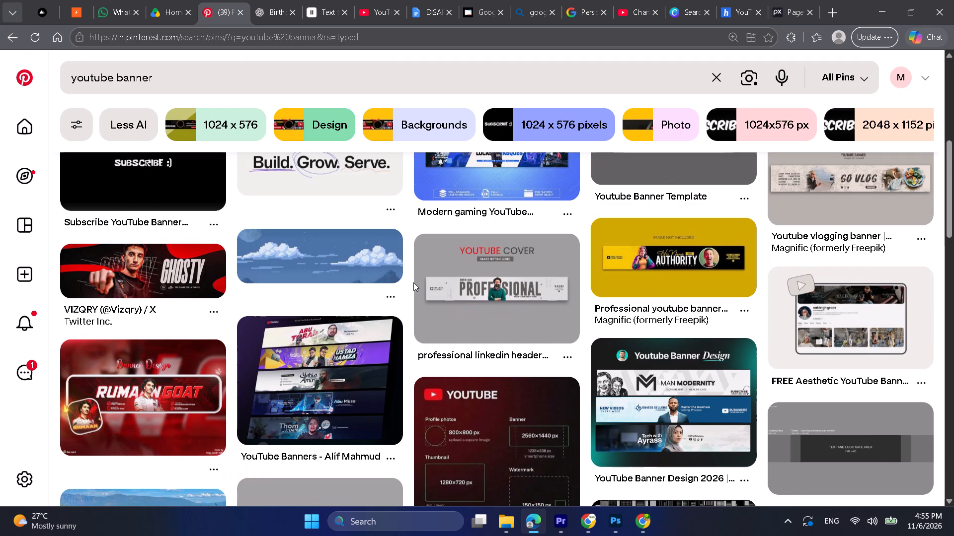
scroll(413, 282, down, 2)
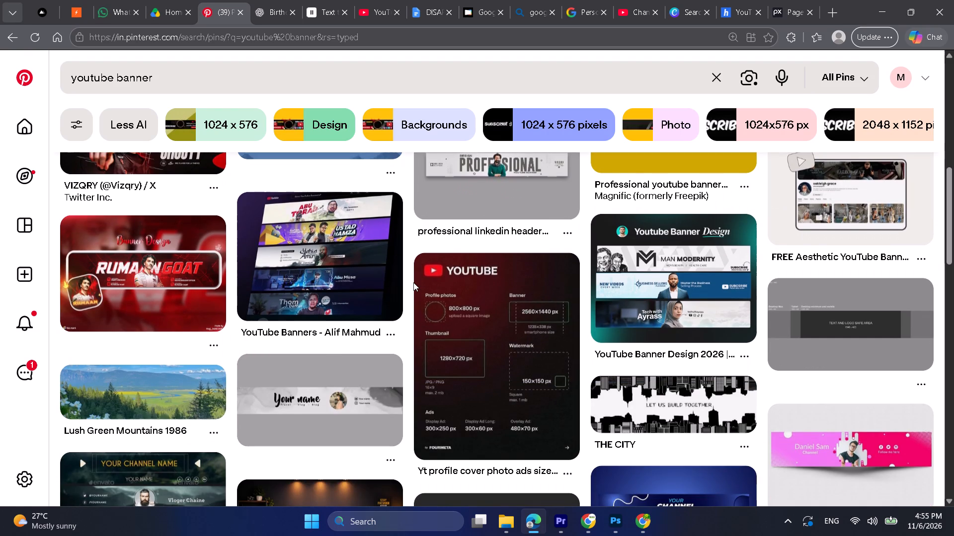
scroll(413, 282, down, 3)
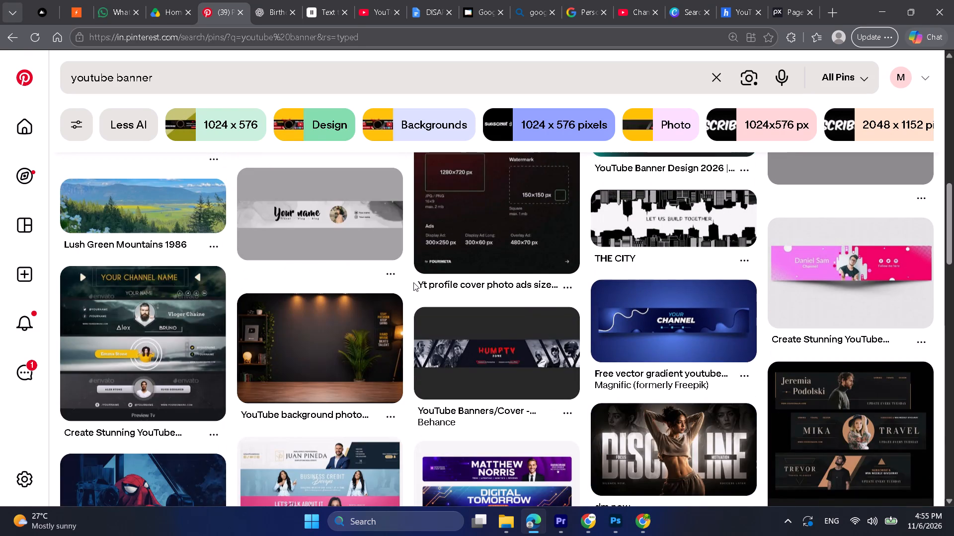
scroll(413, 282, down, 4)
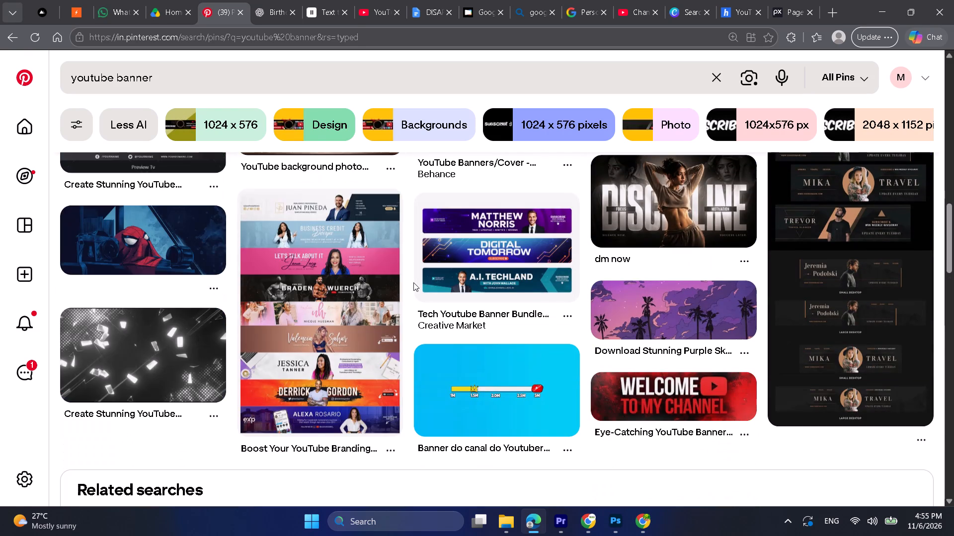
scroll(413, 282, down, 7)
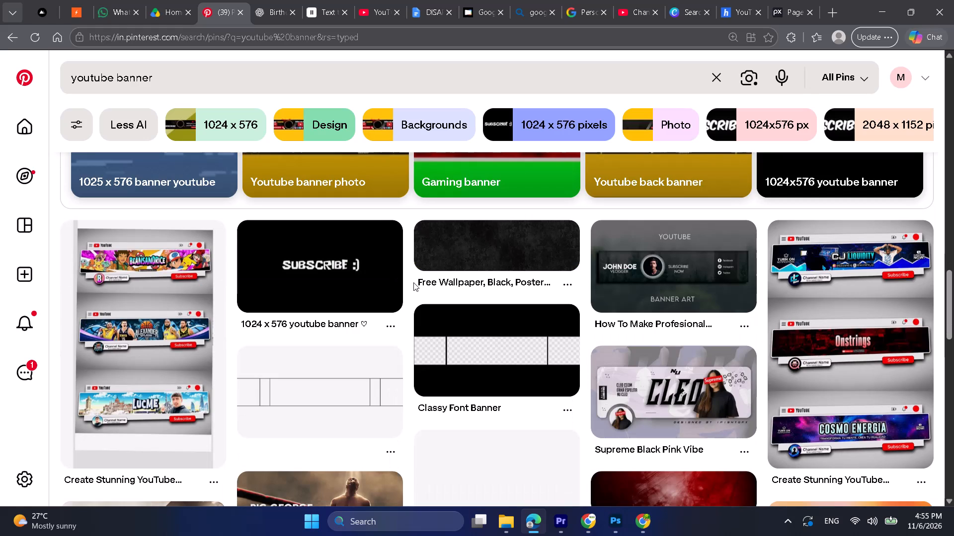
scroll(413, 282, down, 4)
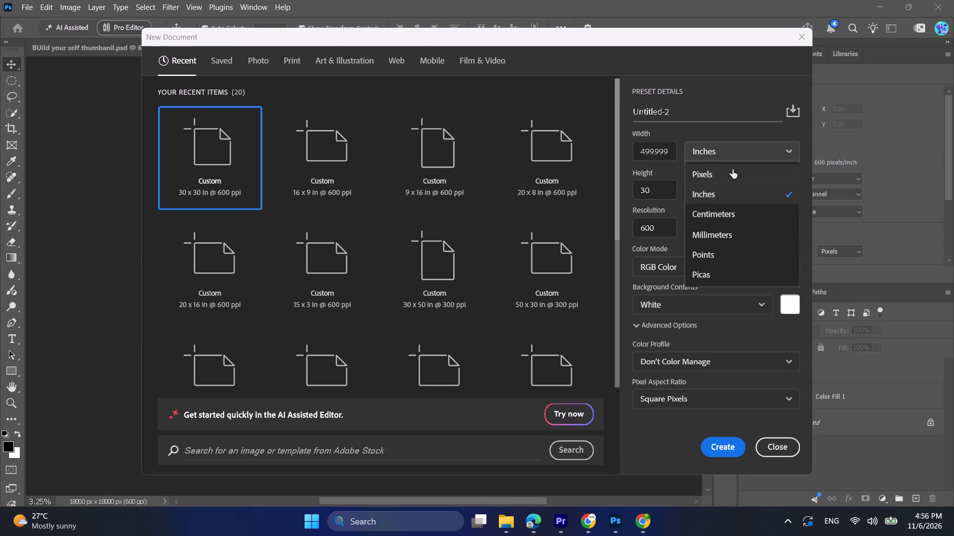
click(732, 170)
double_click(676, 147)
double_click(665, 148)
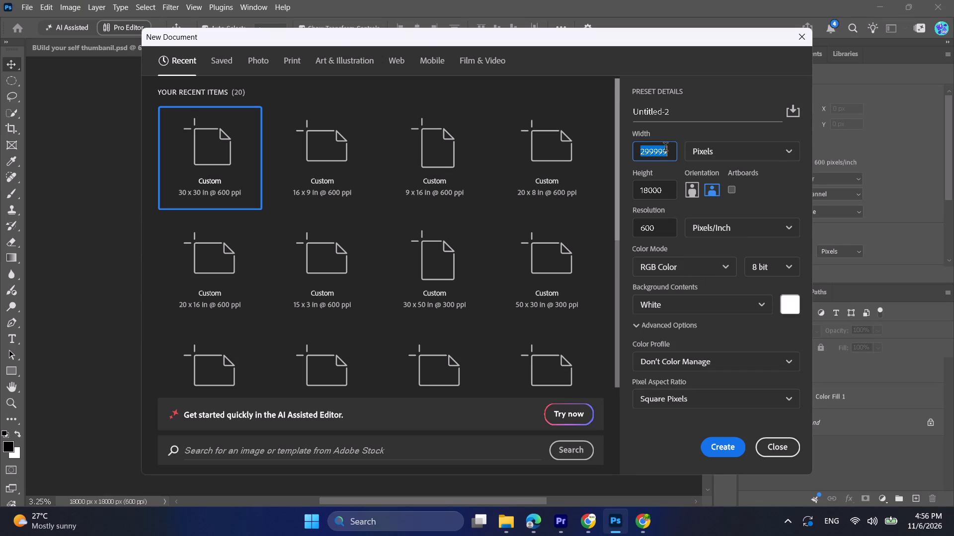
key(ctrl+v)
Carry over the recommended 1440 px height from ChatGPT, set the resolution to 200 pixels/inch, and create the document.
click(531, 526)
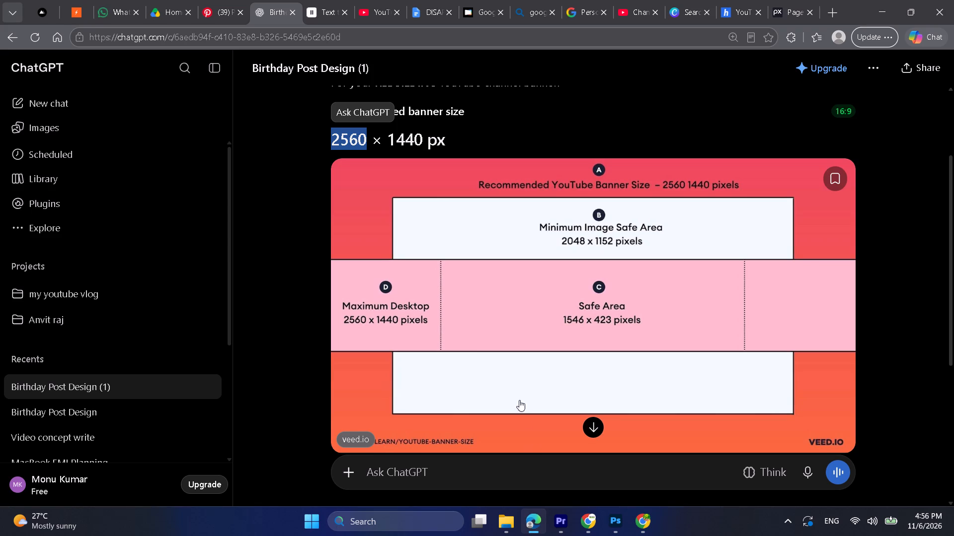
drag(387, 134, 419, 138)
key(ctrl+c)
click(611, 530)
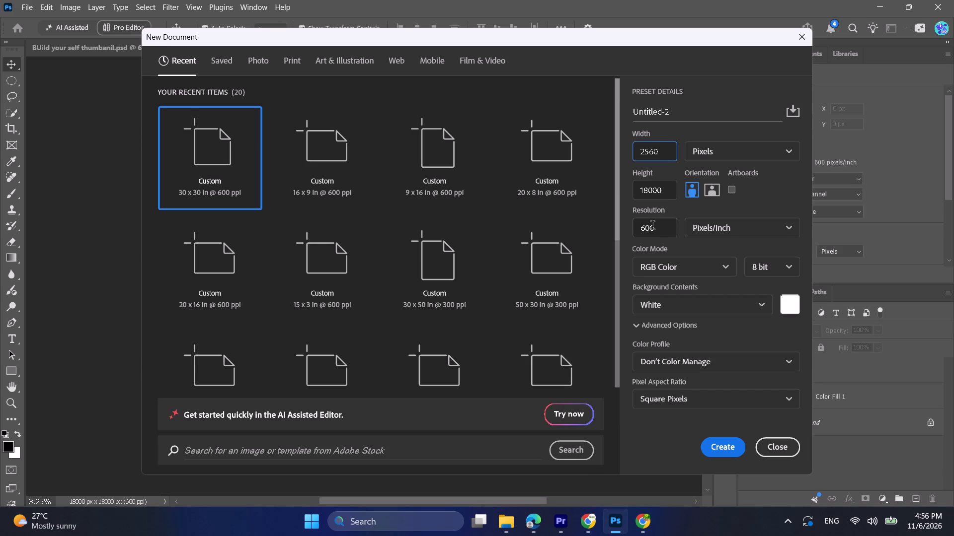
double_click(652, 193)
key(ctrl+v)
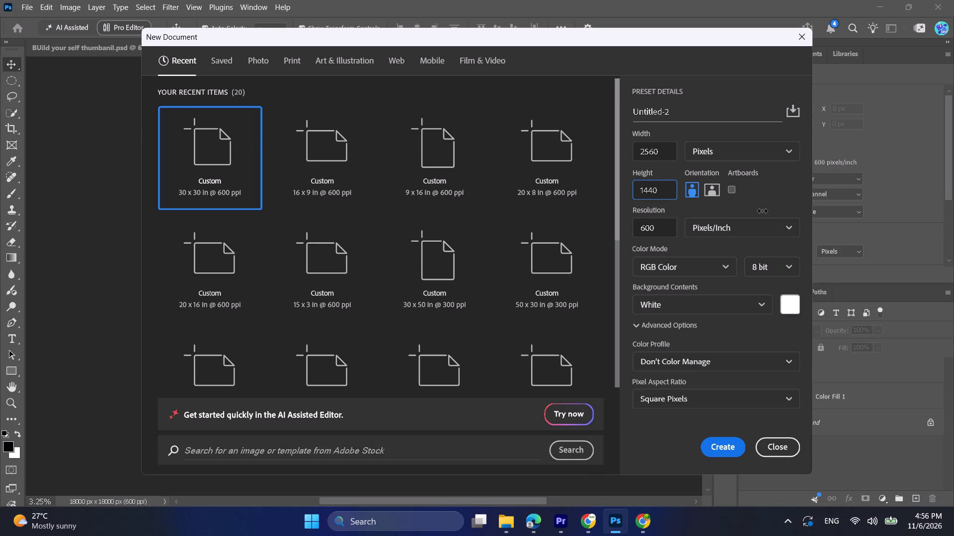
click(763, 208)
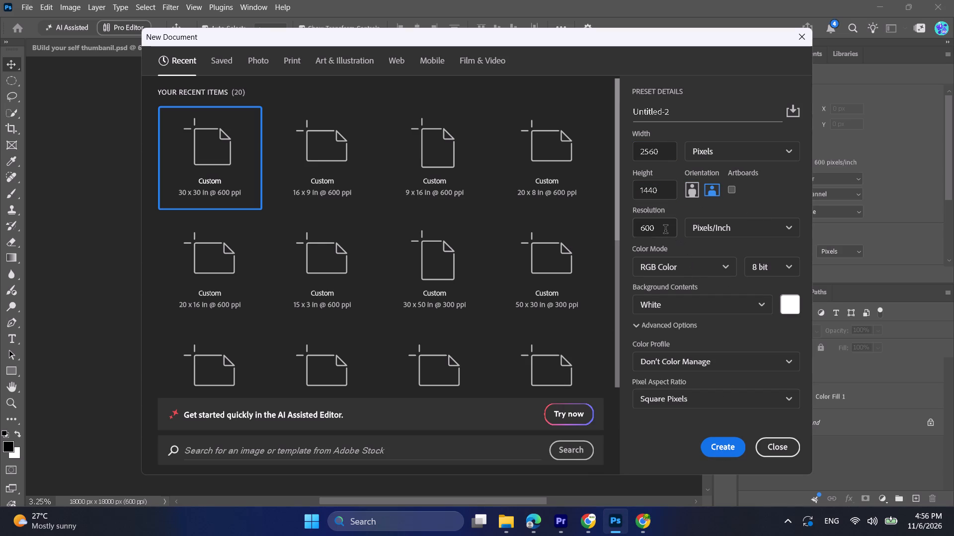
double_click(665, 230)
key(2)
text(00)
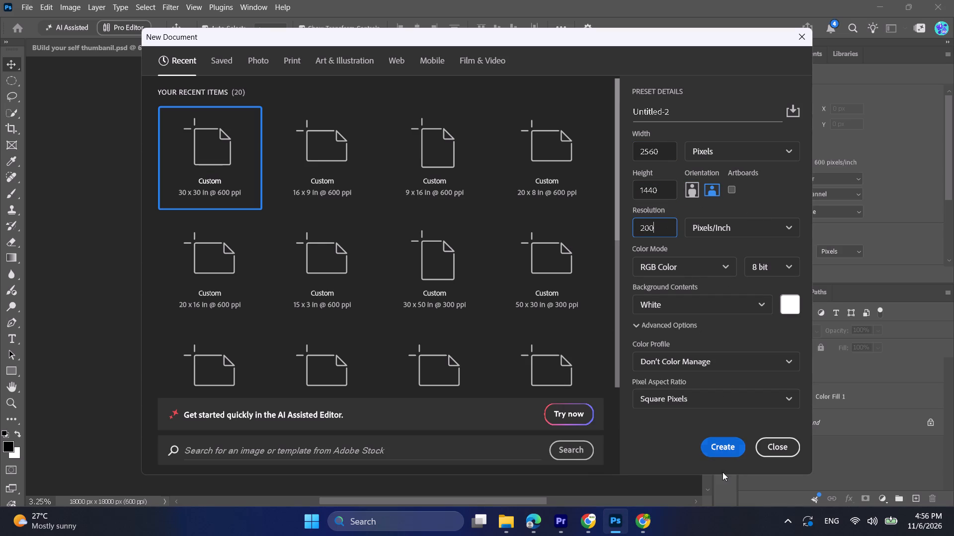
click(725, 448)
Add a solid colour fill layer in very dark navy (#090d13) over the banner's white background.
alt+scroll(551, 273, down, 2)
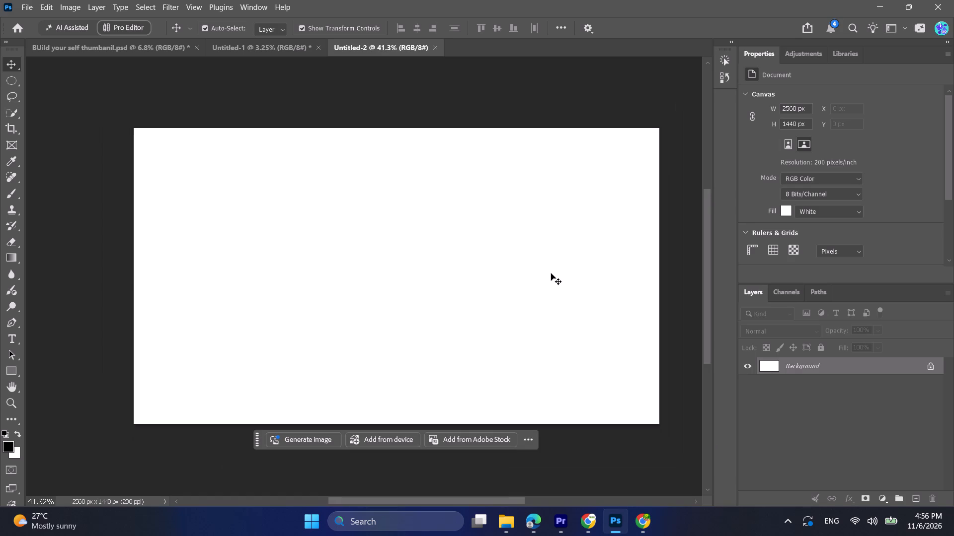
ctrl+scroll(539, 265, down, 5)
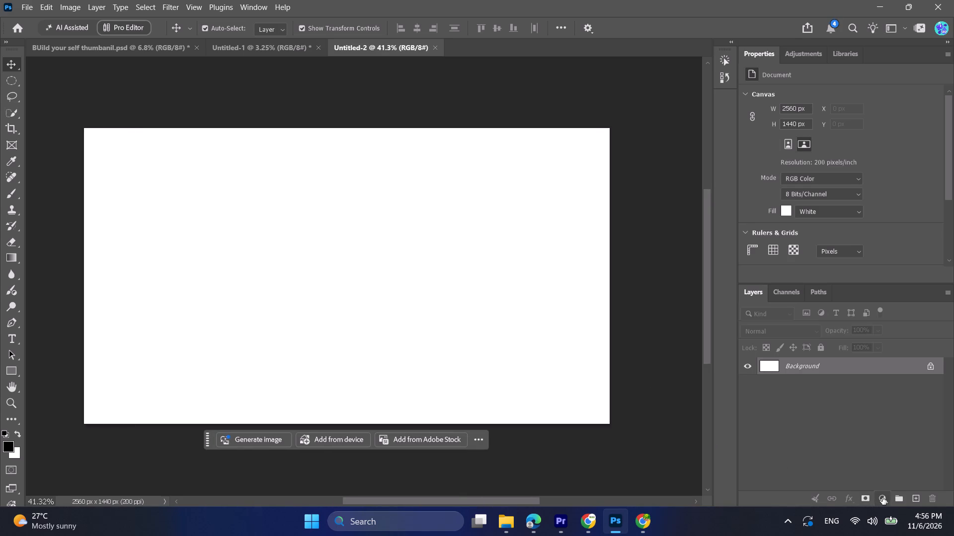
click(882, 497)
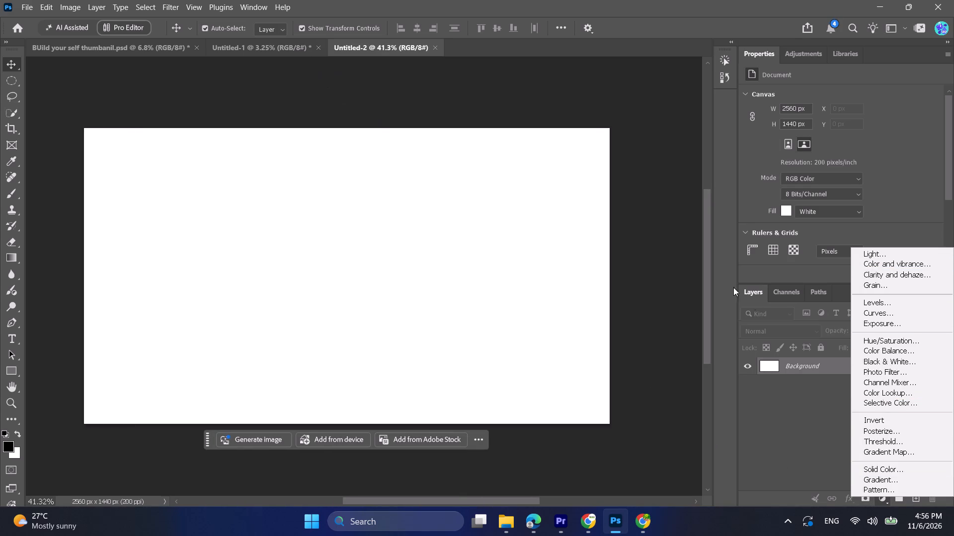
click(896, 468)
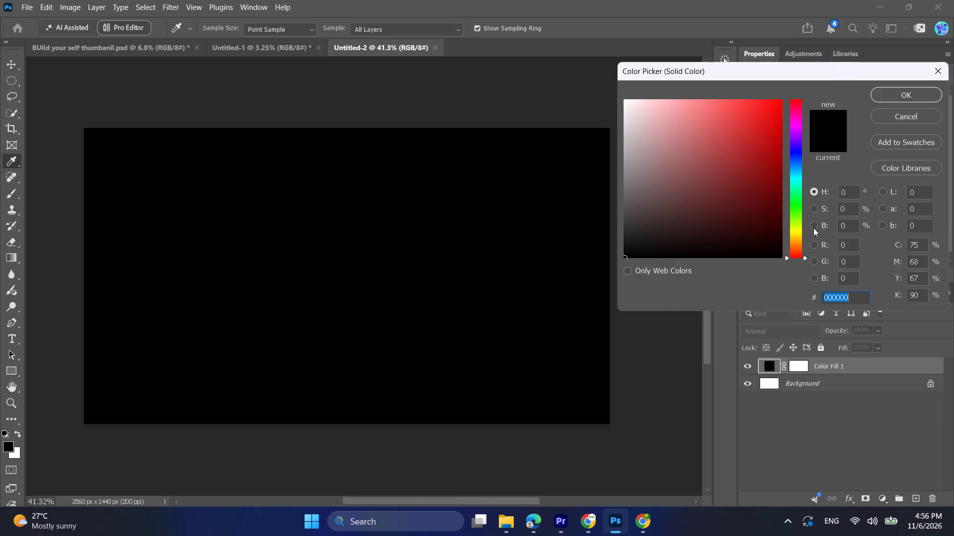
click(794, 167)
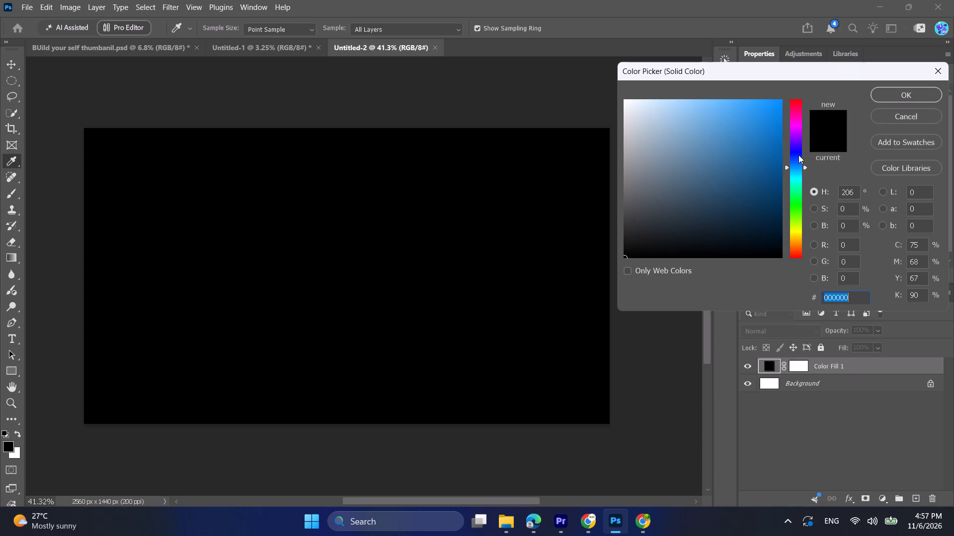
click(798, 155)
drag(798, 157, 801, 162)
click(710, 246)
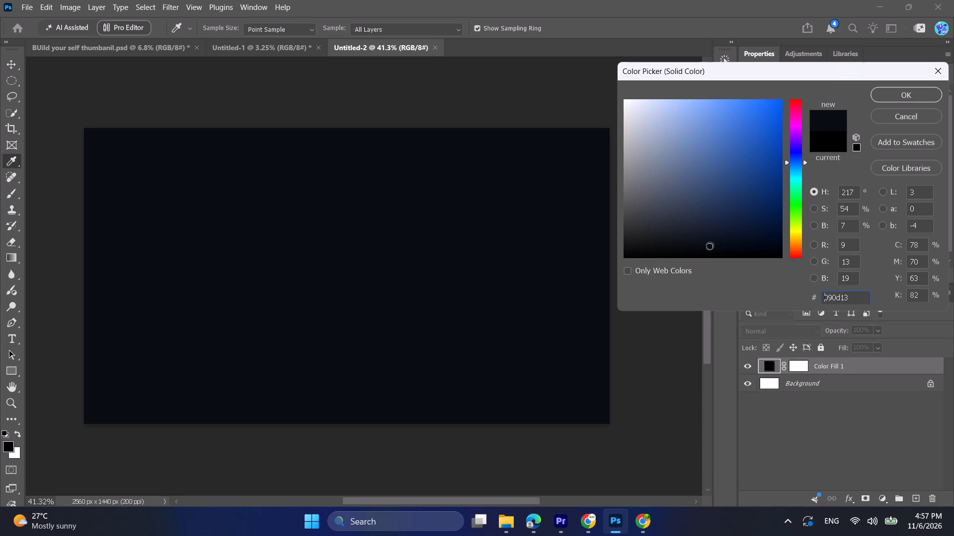
click(903, 98)
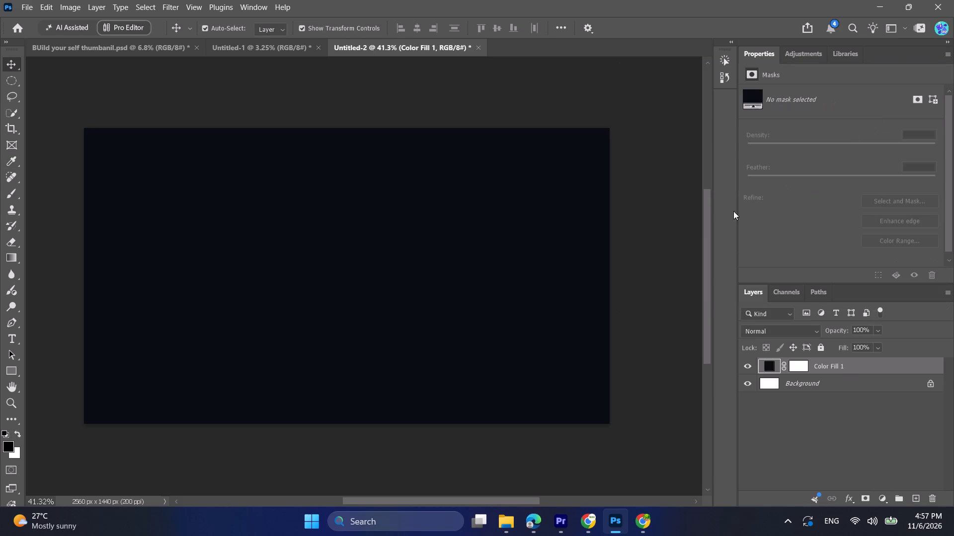
Copy the "beonhigh" text layer from the square logo document, Untitled-1, into the new banner document.
click(277, 39)
click(380, 247)
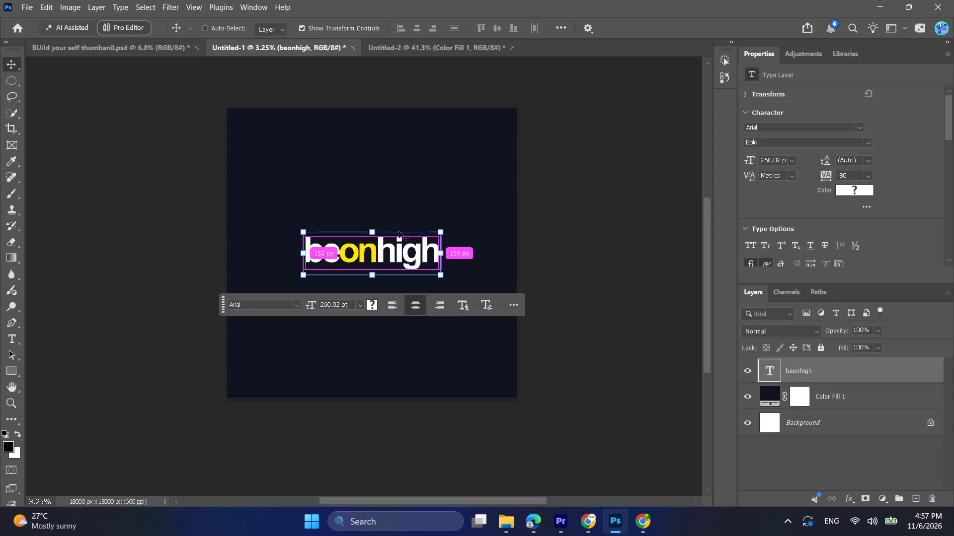
key(ctrl+c)
click(486, 48)
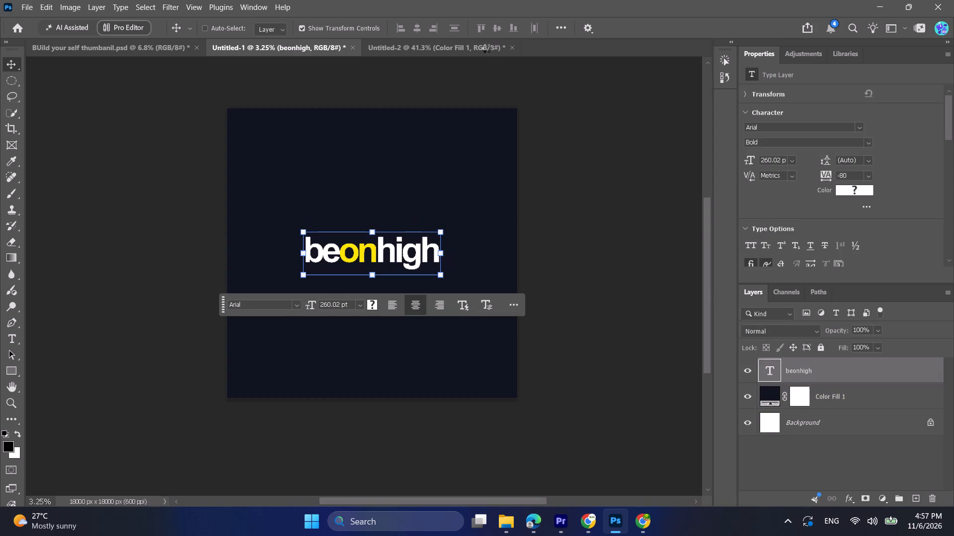
key(ctrl+v)
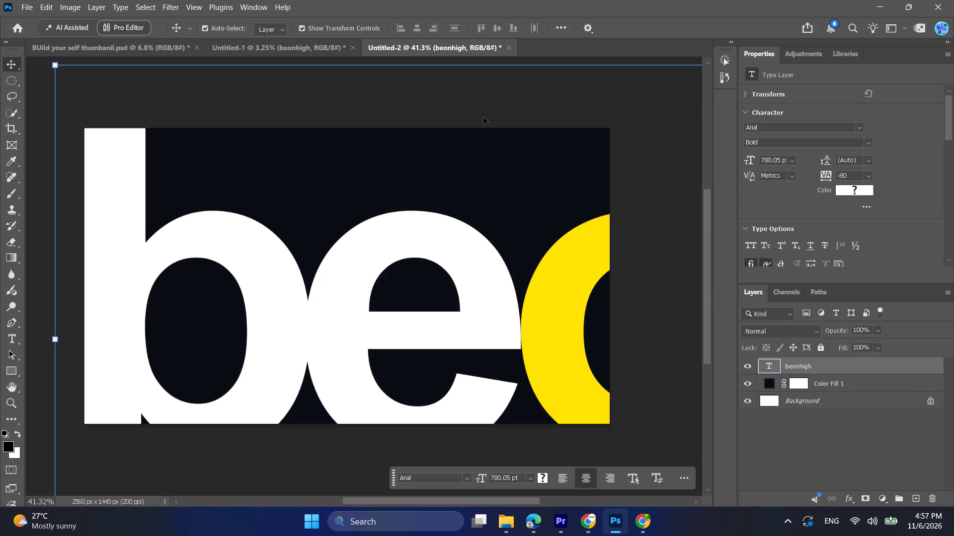
Scale the oversized pasted "beonhigh" wordmark down proportionally to about 24%, giving a text size of about 187 pt.
alt+scroll(483, 120, down, 20)
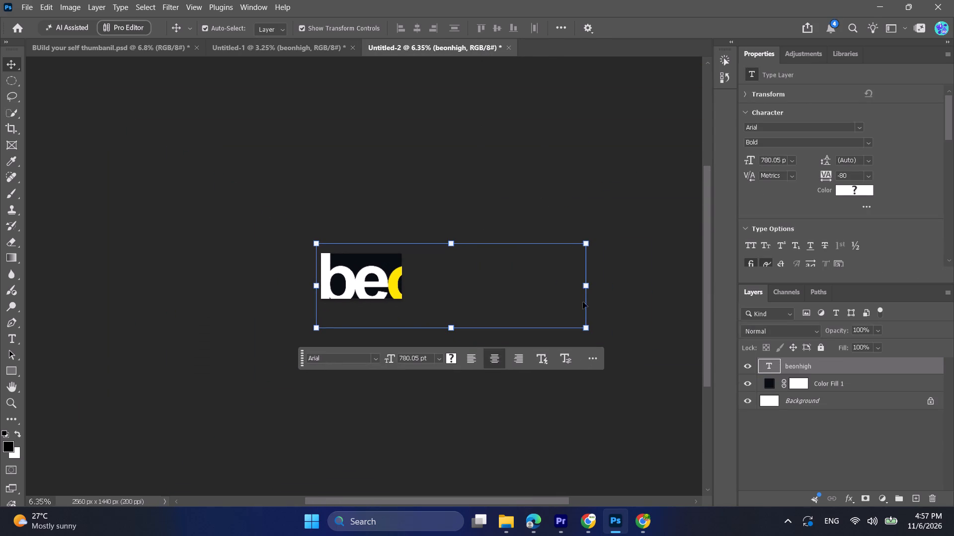
drag(591, 328, 385, 267)
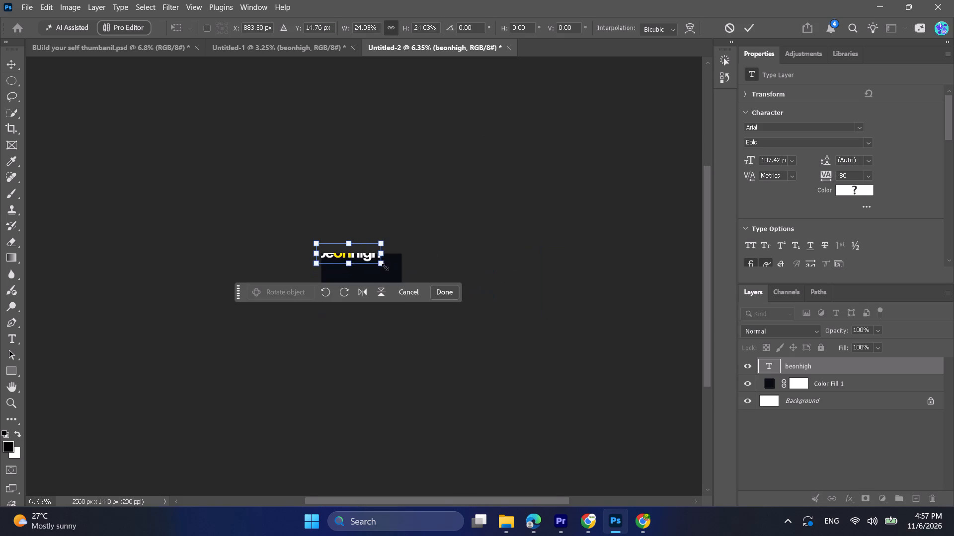
alt+scroll(385, 267, up, 9)
alt+scroll(327, 217, up, 16)
drag(360, 237, 372, 248)
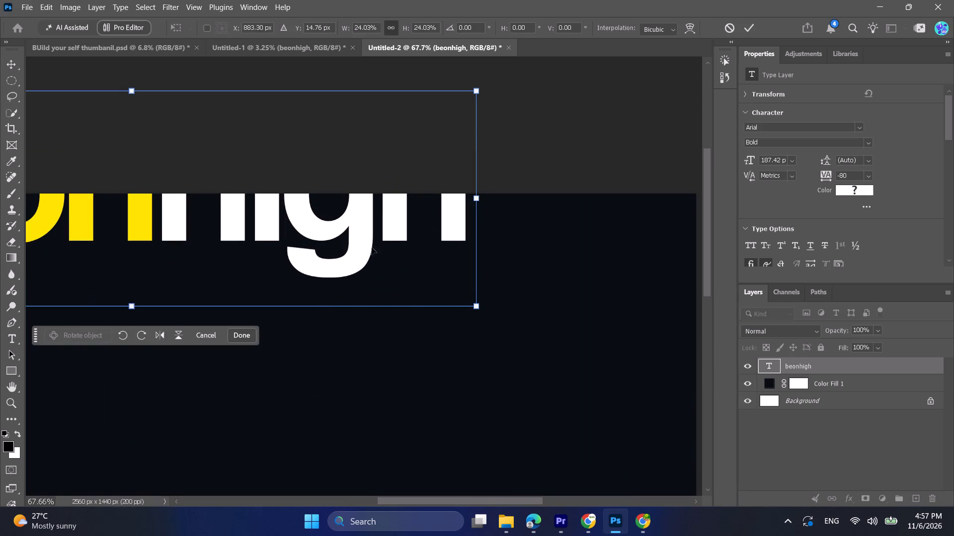
drag(372, 248, 464, 374)
alt+scroll(455, 337, down, 7)
scroll(438, 305, down, 8)
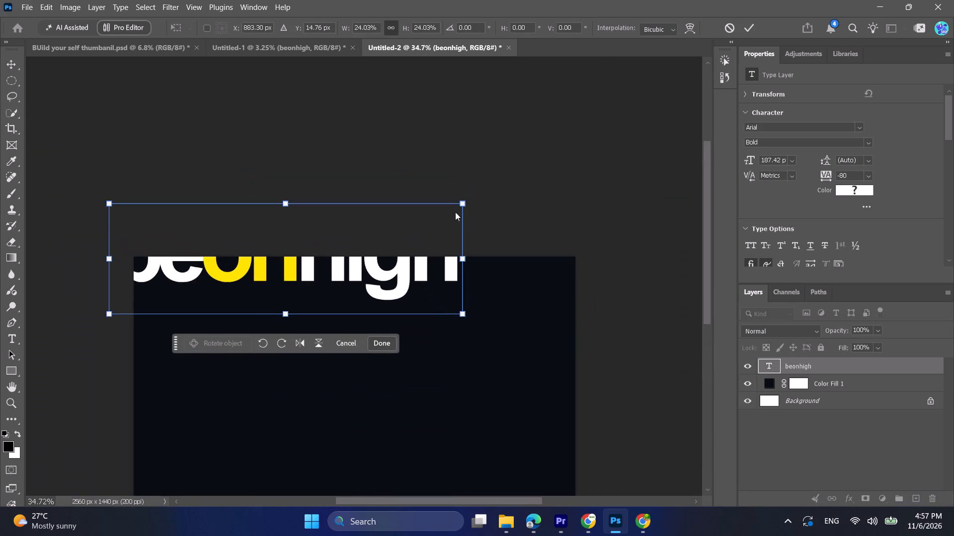
click(463, 204)
drag(465, 203, 387, 239)
click(384, 344)
Move the "beonhigh" wordmark from the canvas's top edge down to around the middle of the banner.
scroll(394, 335, down, 5)
scroll(389, 271, down, 7)
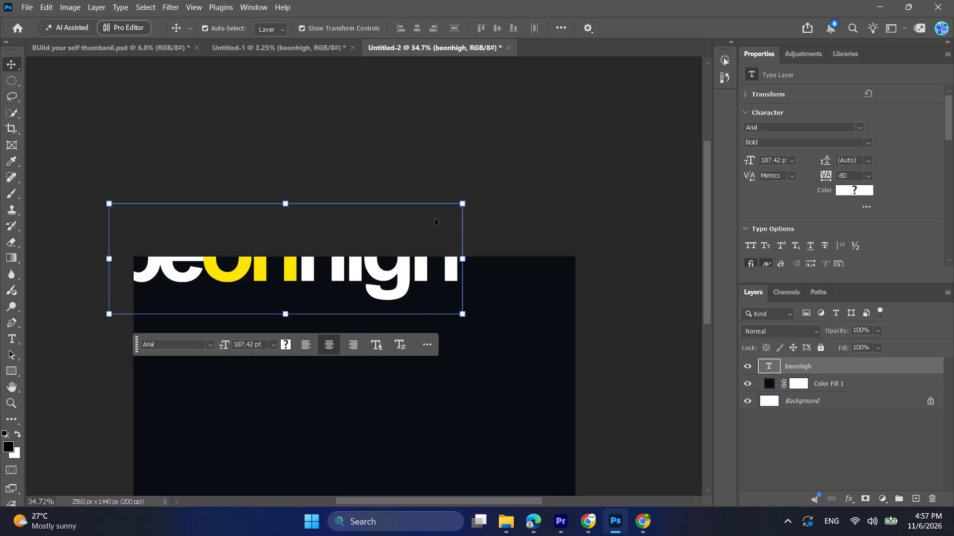
click(442, 210)
scroll(454, 181, down, 6)
scroll(525, 337, down, 5)
scroll(532, 328, up, 3)
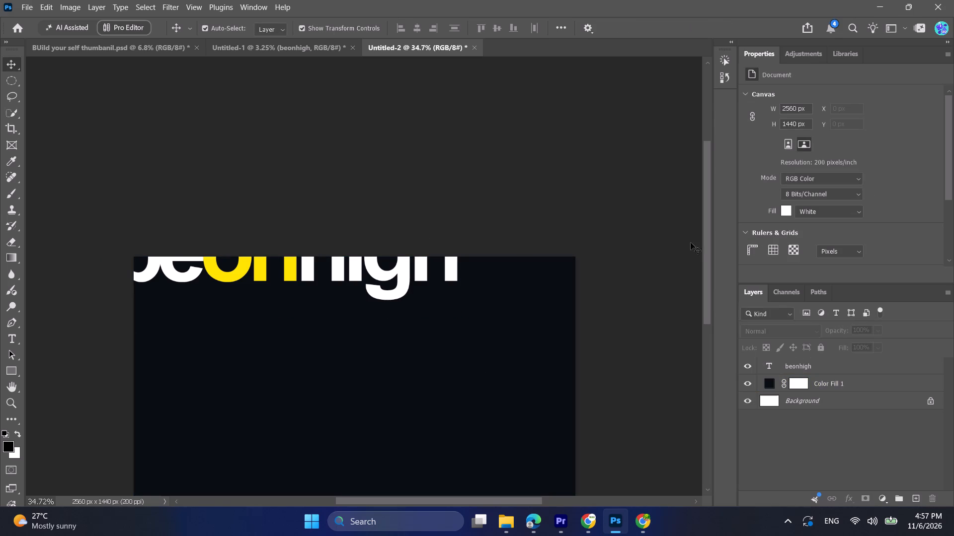
drag(705, 248, 708, 310)
drag(393, 126, 400, 139)
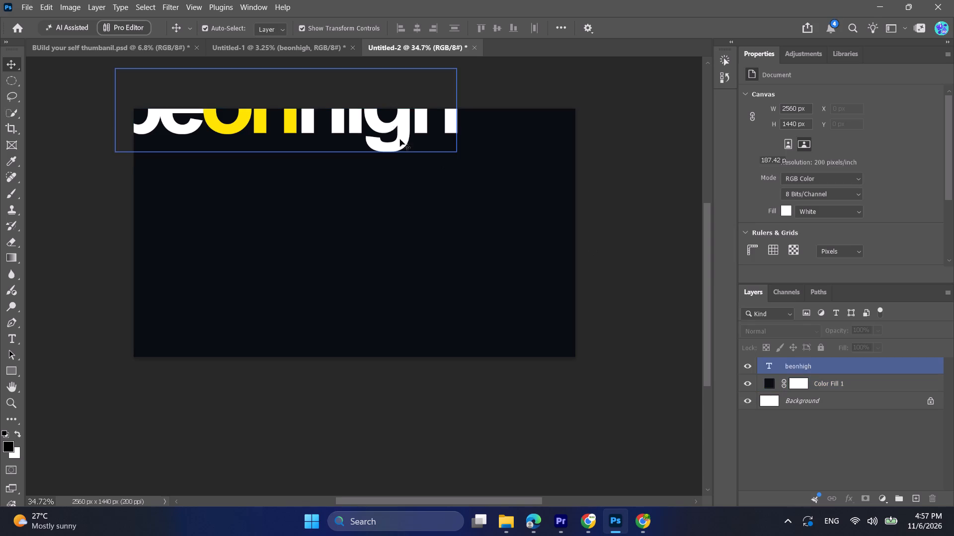
drag(400, 139, 476, 228)
scroll(465, 221, up, 1)
scroll(465, 221, down, 1)
scroll(465, 221, up, 1)
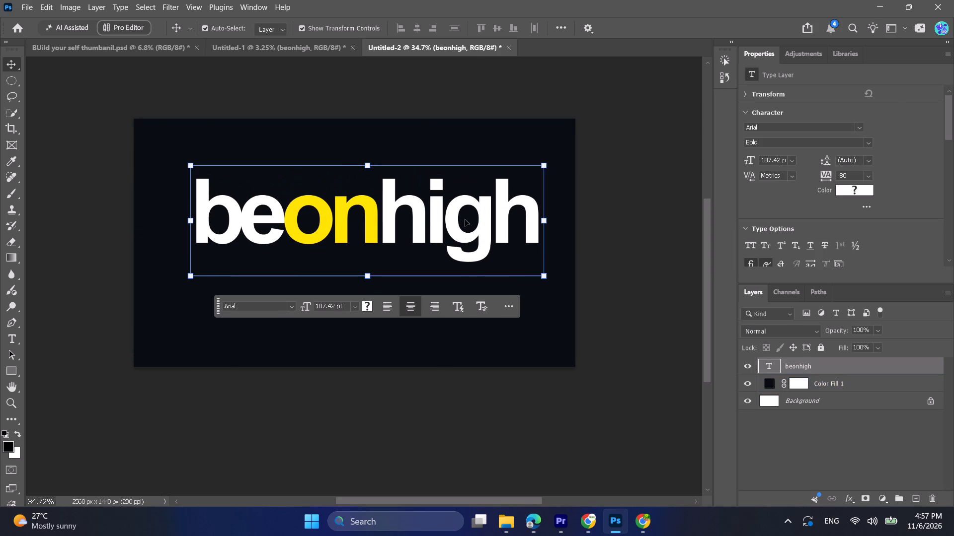
drag(547, 165, 270, 247)
drag(251, 260, 396, 222)
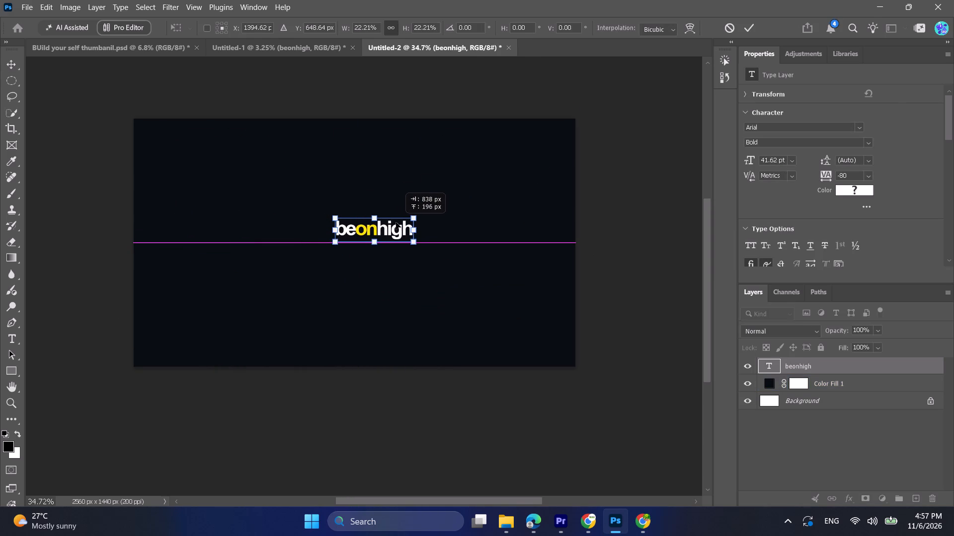
drag(396, 222, 371, 221)
click(371, 221)
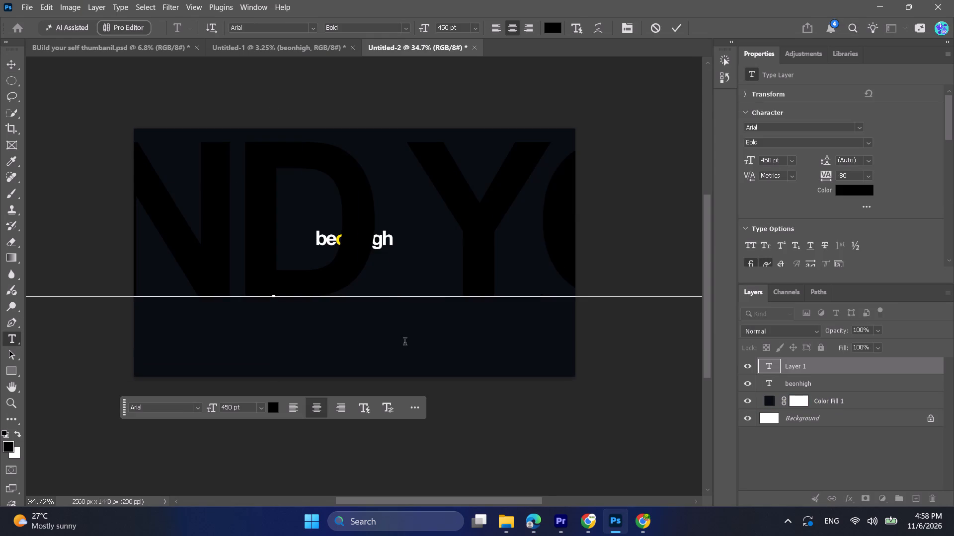
alt+scroll(409, 343, down, 17)
alt+scroll(407, 341, down, 6)
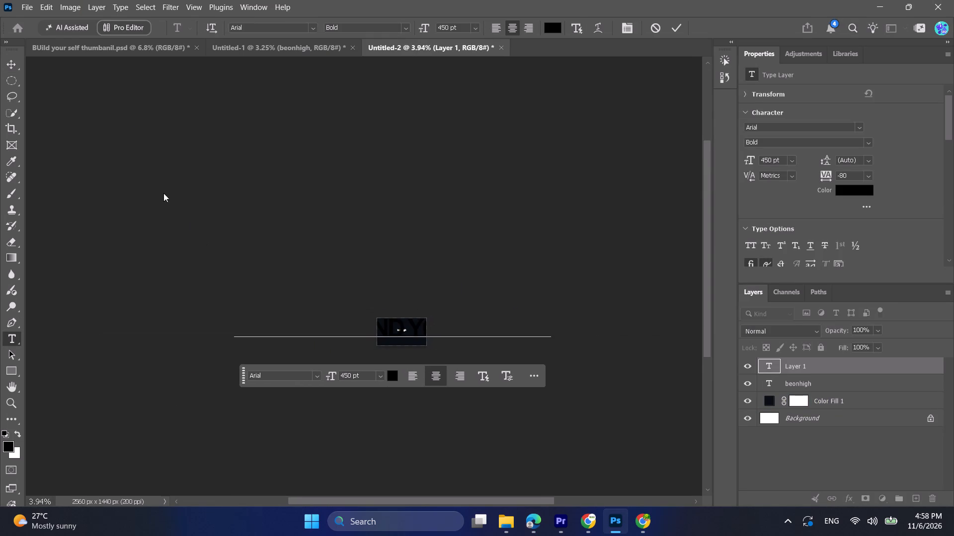
click(13, 61)
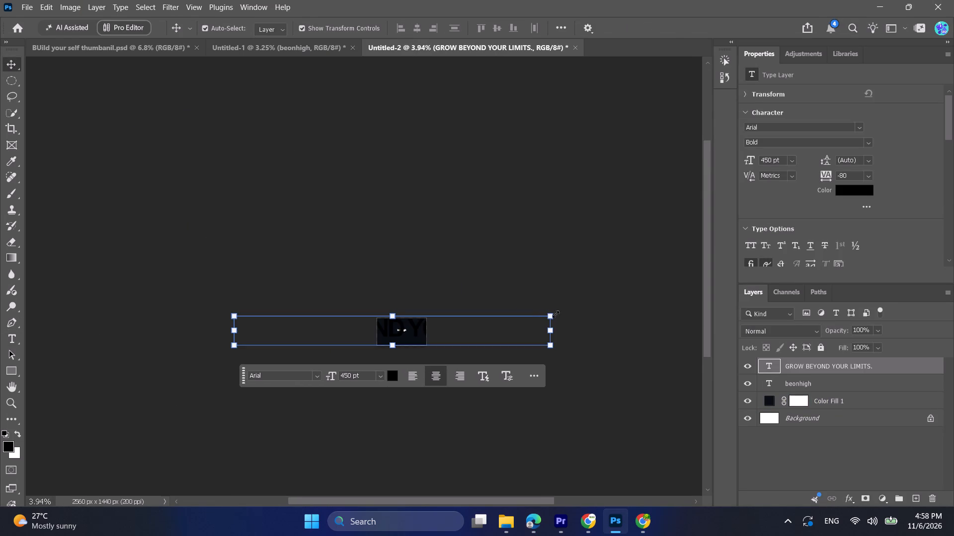
Scale the oversized tagline down to about 12.6%, giving about 57 pt, and place it directly below the "beonhigh" wordmark.
drag(554, 315, 277, 342)
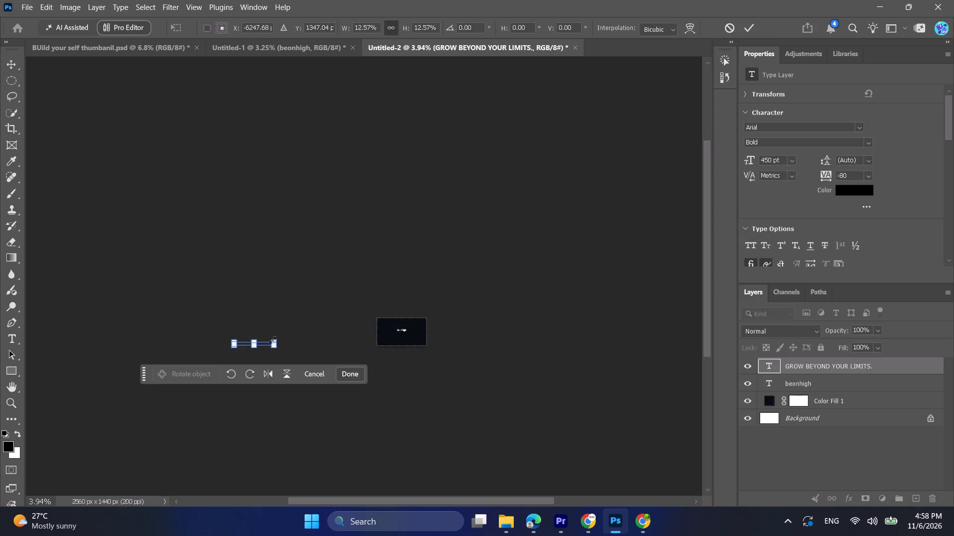
drag(265, 343, 412, 337)
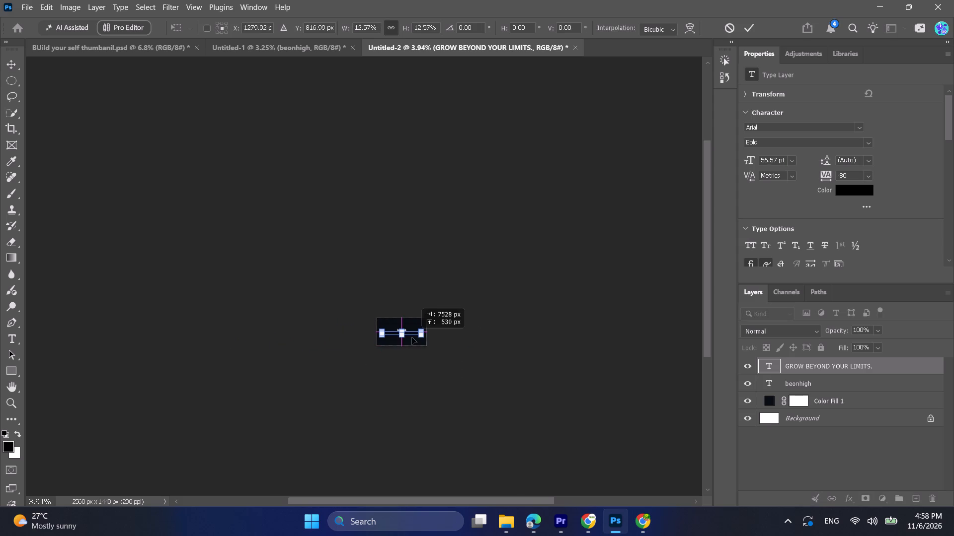
drag(412, 337, 413, 337)
alt+scroll(413, 337, up, 9)
alt+scroll(392, 329, down, 1)
alt+scroll(392, 329, up, 9)
alt+scroll(391, 329, down, 1)
alt+scroll(402, 332, up, 4)
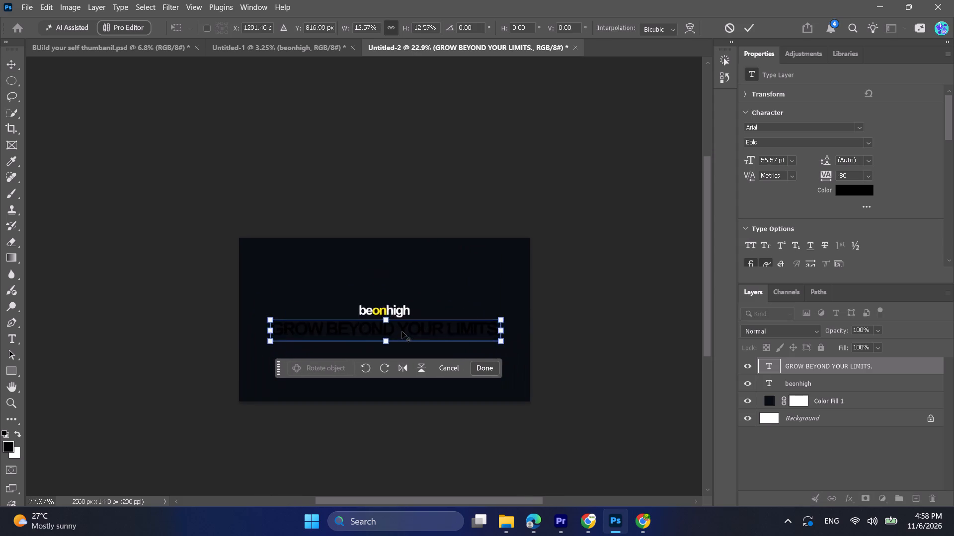
alt+scroll(402, 332, up, 5)
click(476, 376)
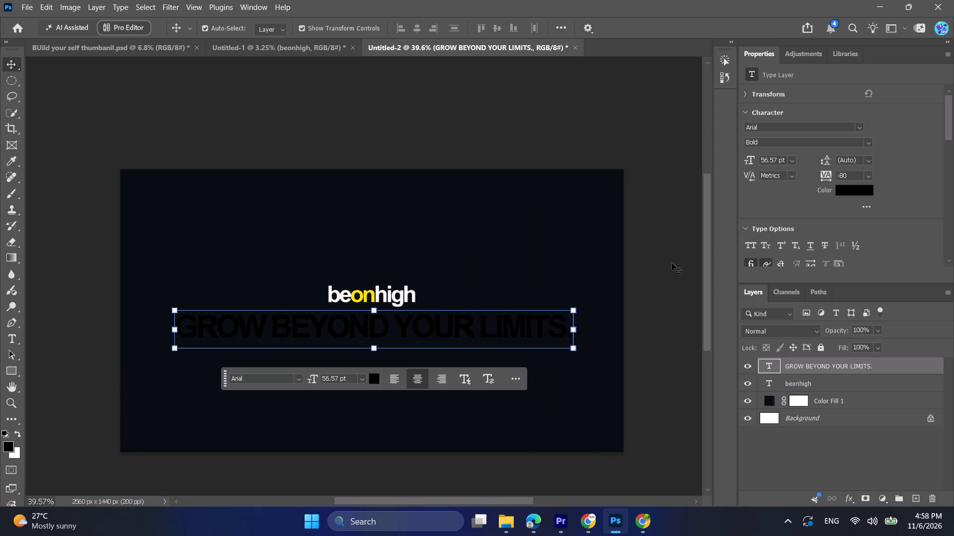
Change the tagline's text colour to near-white (#f8f8f8).
click(854, 189)
drag(690, 161, 594, 104)
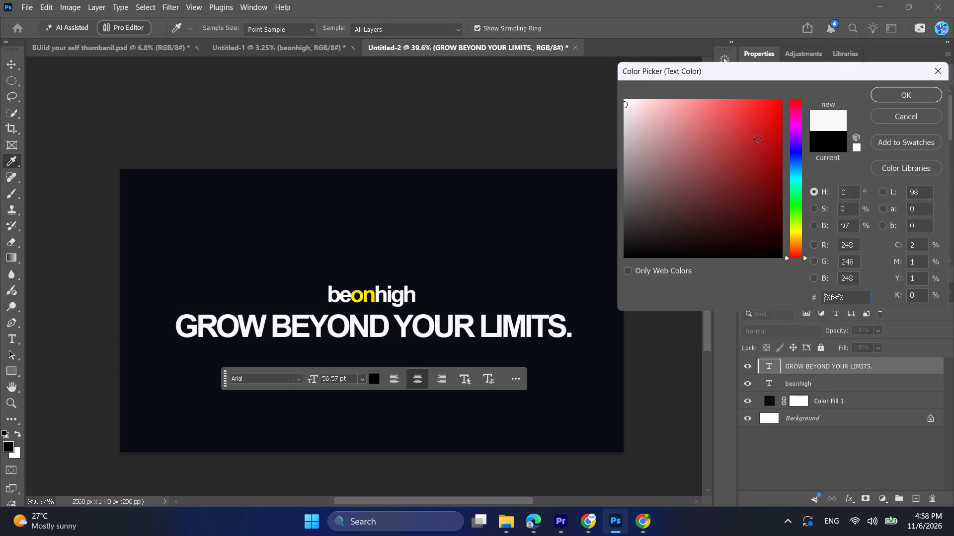
click(886, 95)
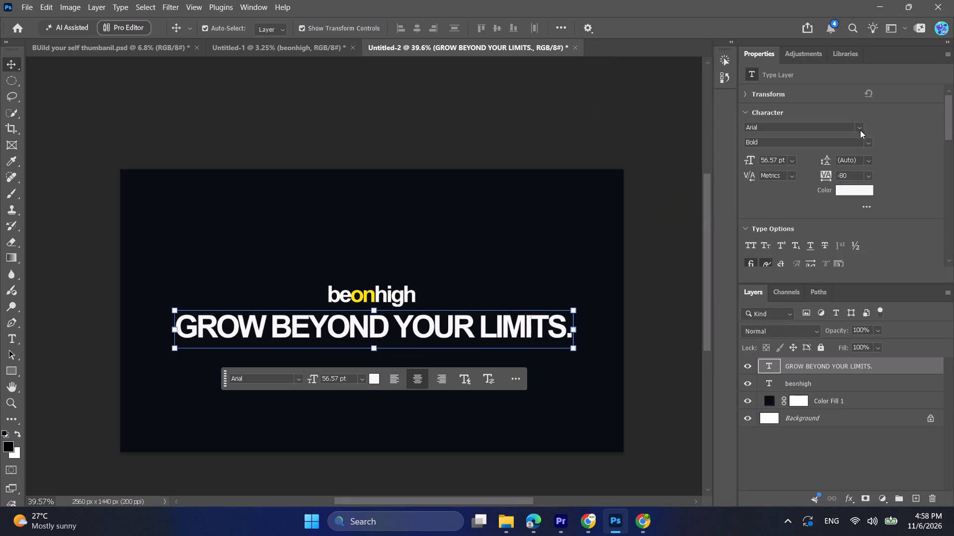
Set the tagline's Arial font style to Regular.
click(859, 128)
click(716, 203)
click(789, 144)
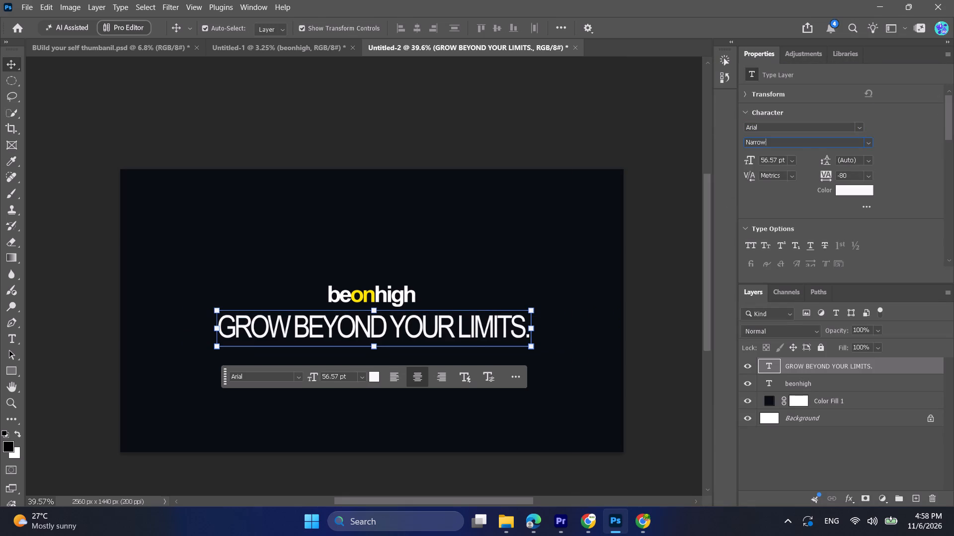
click(872, 140)
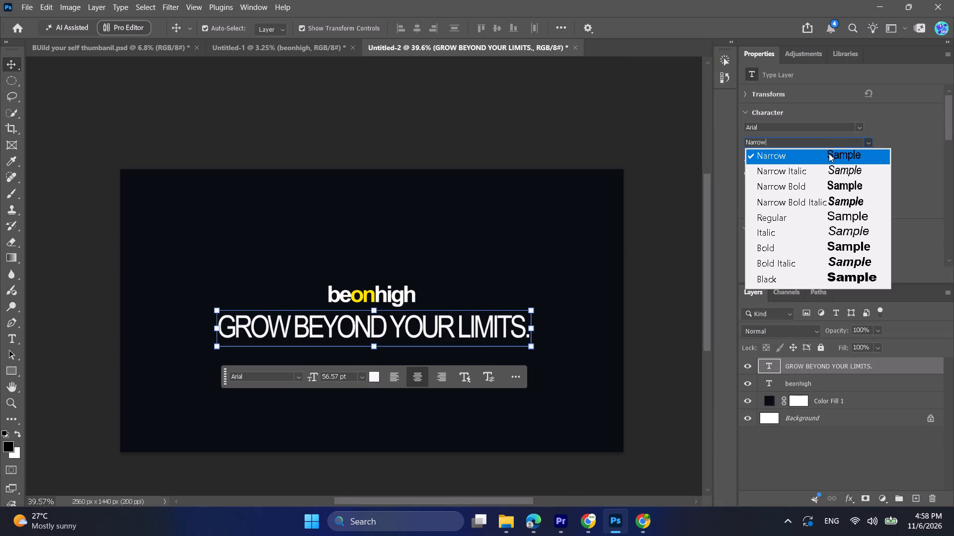
click(841, 218)
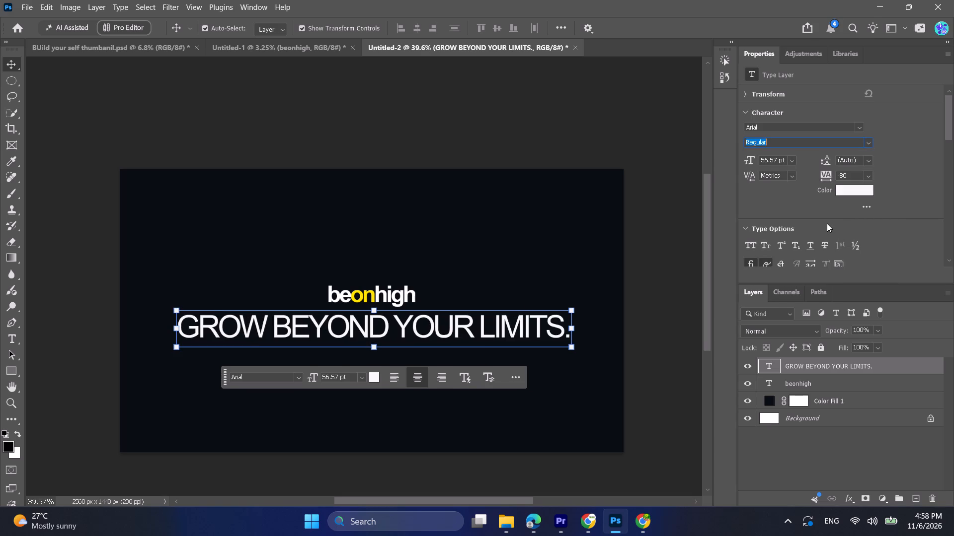
Widen the tagline's letter spacing to a tracking value of 60.
drag(820, 179, 830, 180)
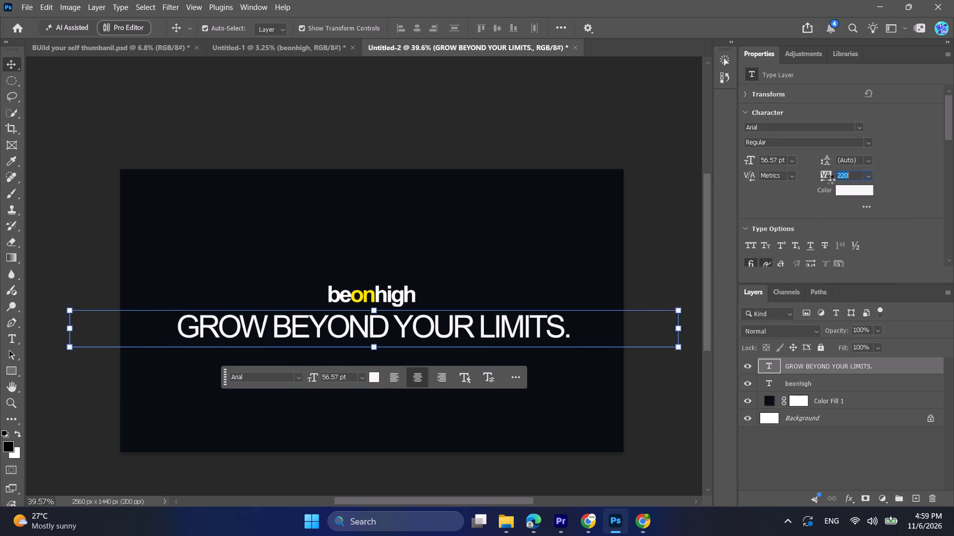
drag(830, 180, 824, 180)
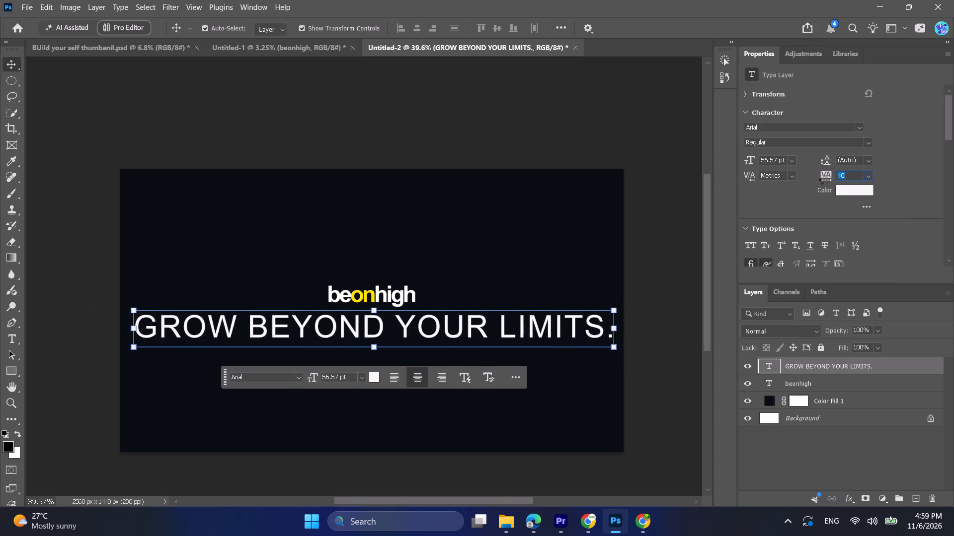
drag(824, 180, 826, 180)
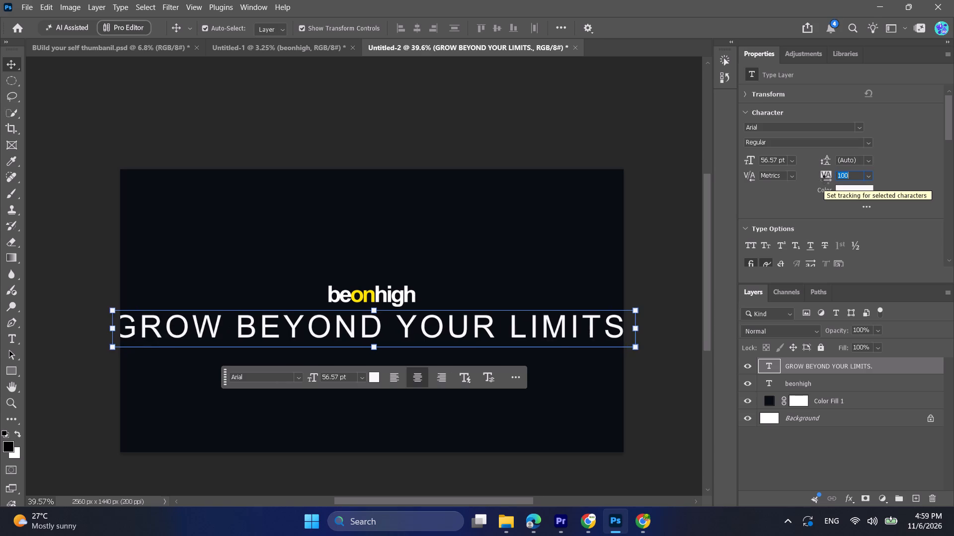
drag(826, 180, 825, 180)
Reduce the tagline's font size to 12 pt.
drag(751, 159, 742, 159)
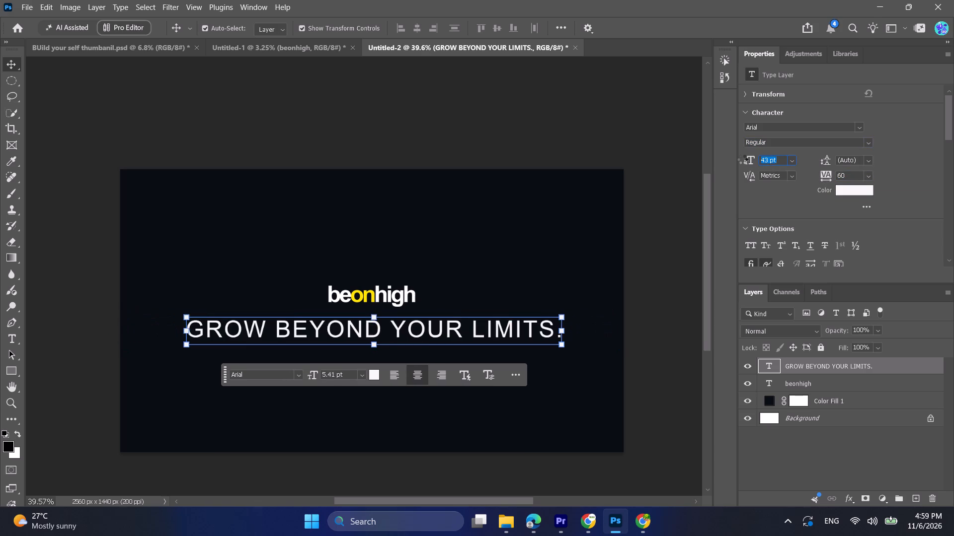
drag(742, 159, 723, 159)
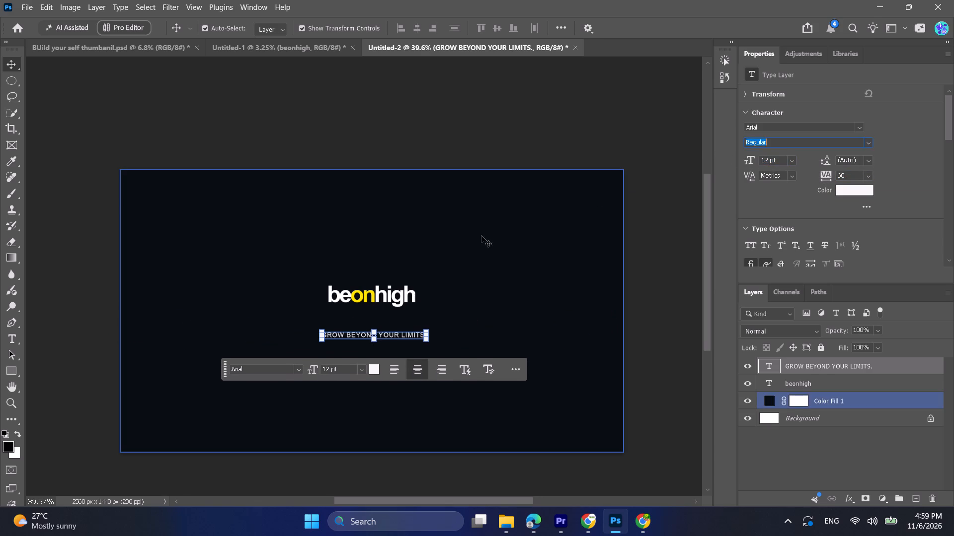
click(481, 236)
Move the tagline up about 111 px so it sits closely beneath the "beonhigh" wordmark.
alt+scroll(389, 274, up, 3)
drag(399, 356, 401, 327)
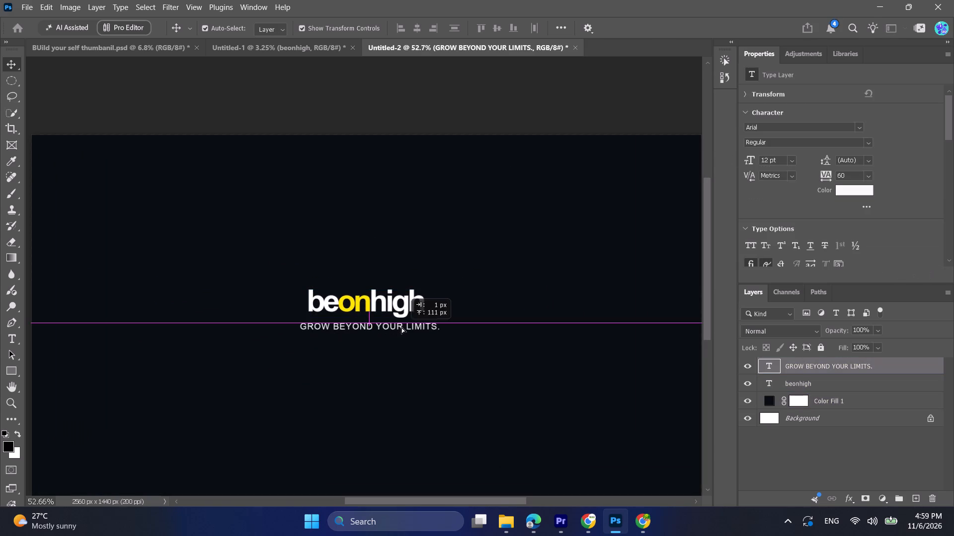
drag(401, 327, 401, 326)
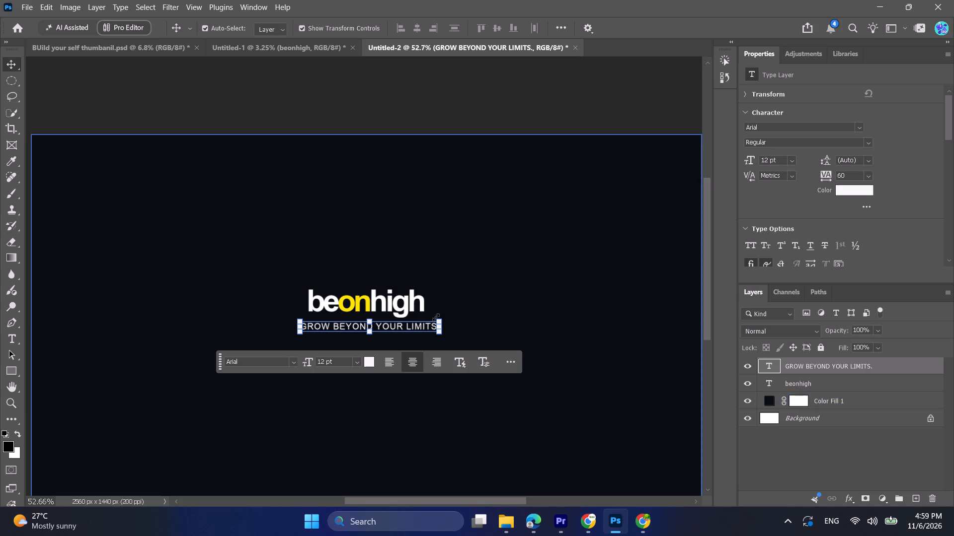
Scale the tagline down slightly to about 95%, giving a text size of about 11.4 pt.
drag(441, 318, 433, 318)
click(487, 303)
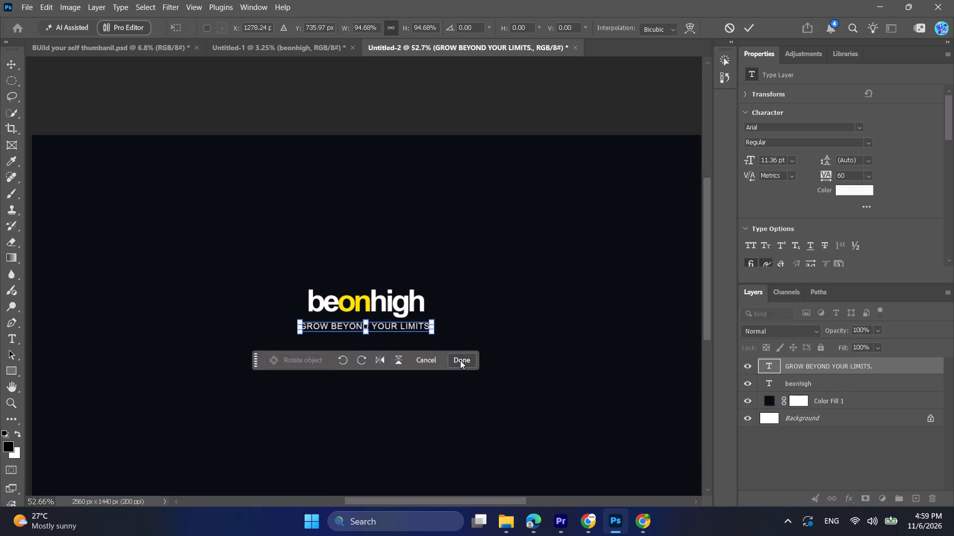
Widen the tagline's letter spacing to a tracking value of 440.
drag(824, 173, 828, 172)
click(475, 358)
drag(823, 173, 827, 174)
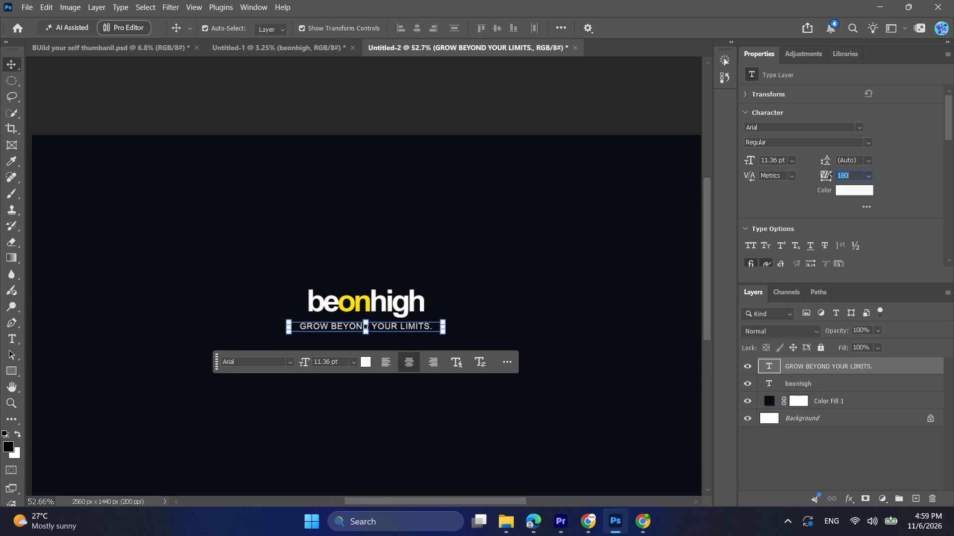
drag(827, 174, 835, 174)
Scale the tagline to about 66%, giving roughly 7.5 pt text, and place it back beneath the "beonhigh" wordmark.
drag(472, 321, 428, 322)
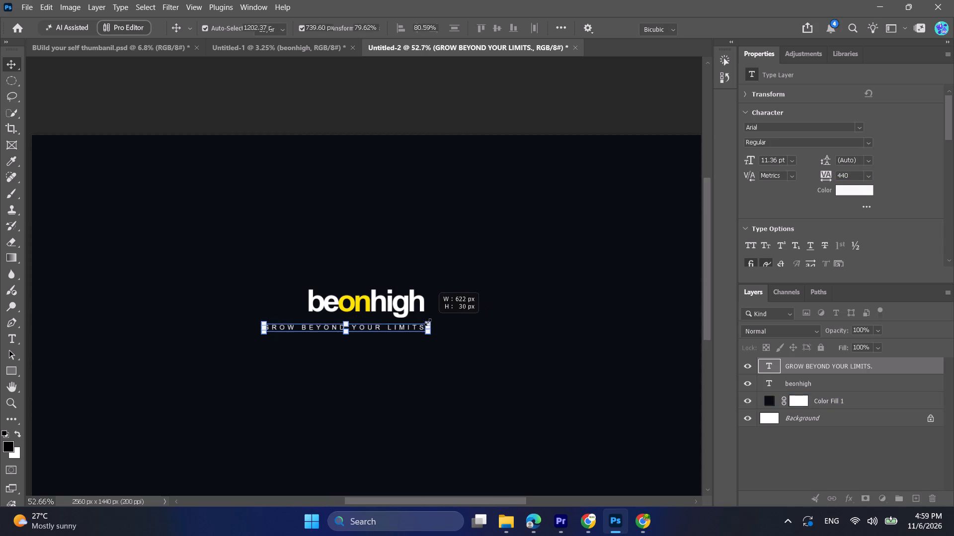
drag(428, 322, 402, 327)
click(375, 332)
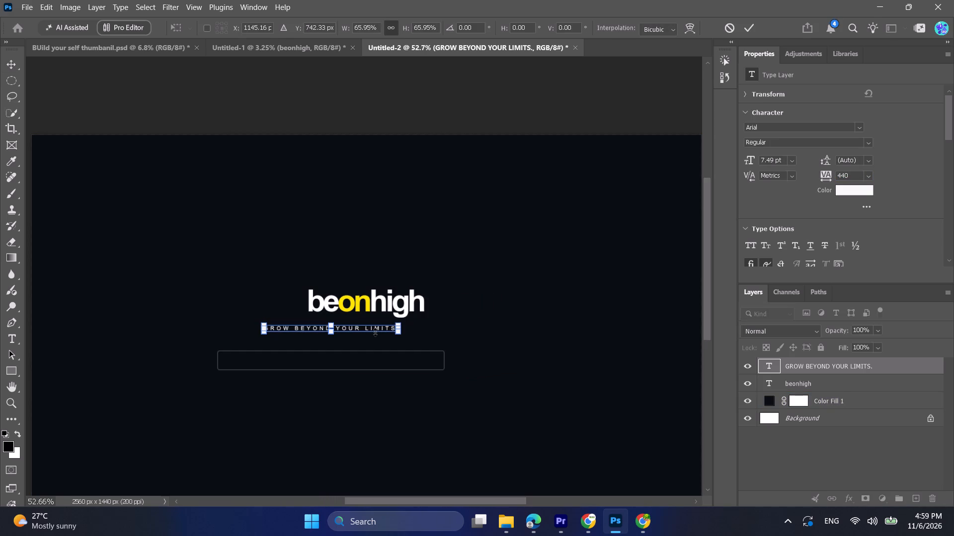
drag(374, 329, 412, 324)
click(469, 356)
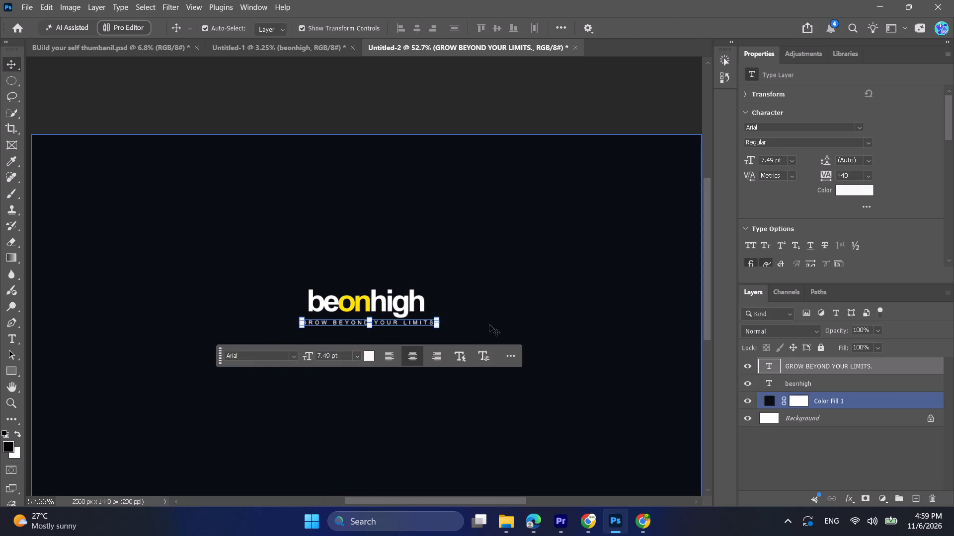
click(489, 325)
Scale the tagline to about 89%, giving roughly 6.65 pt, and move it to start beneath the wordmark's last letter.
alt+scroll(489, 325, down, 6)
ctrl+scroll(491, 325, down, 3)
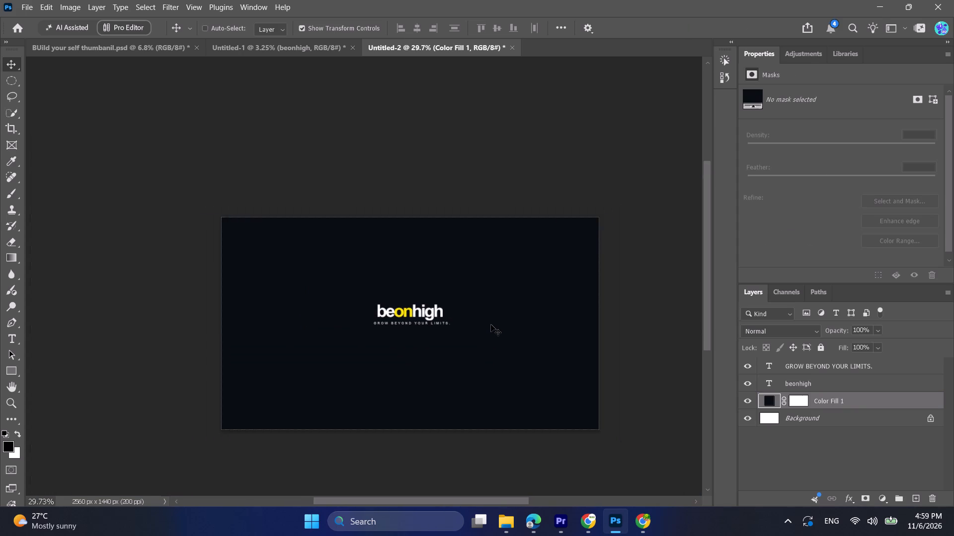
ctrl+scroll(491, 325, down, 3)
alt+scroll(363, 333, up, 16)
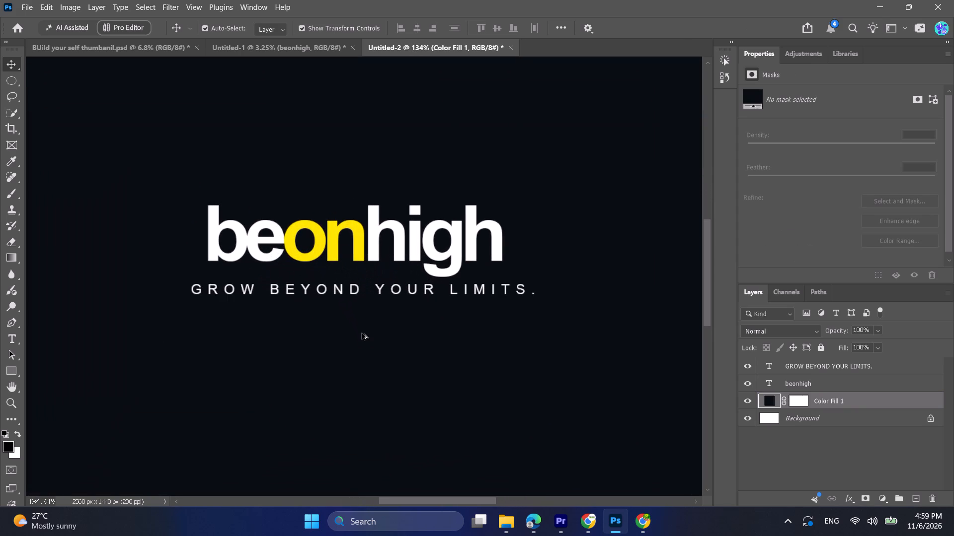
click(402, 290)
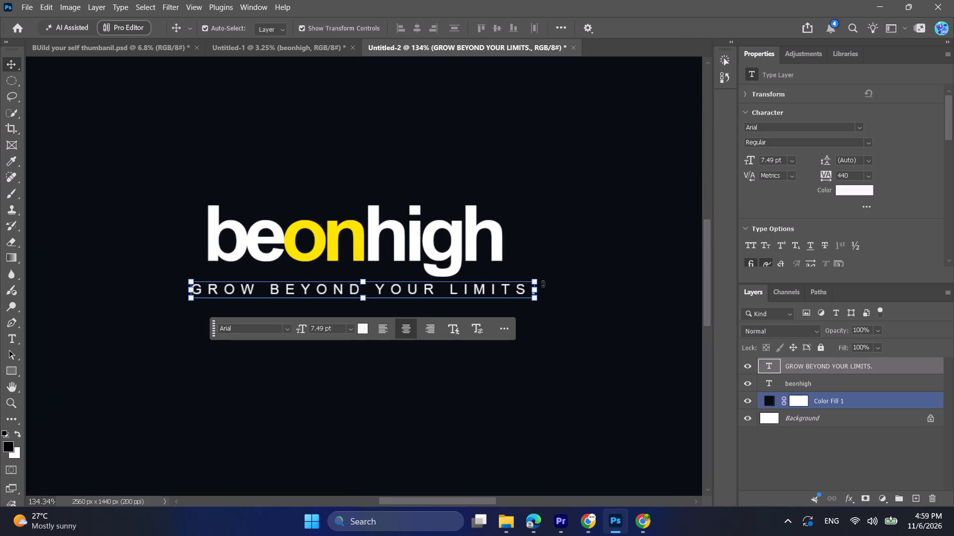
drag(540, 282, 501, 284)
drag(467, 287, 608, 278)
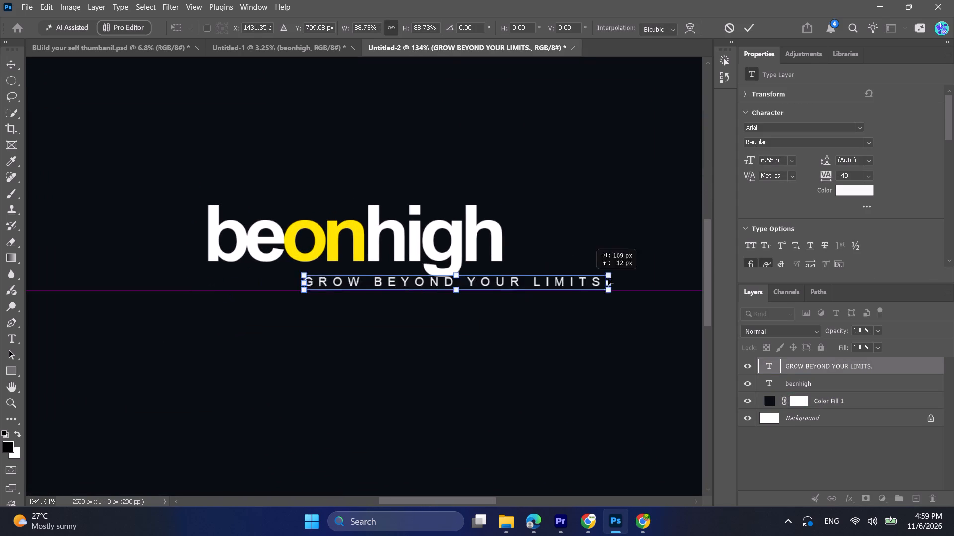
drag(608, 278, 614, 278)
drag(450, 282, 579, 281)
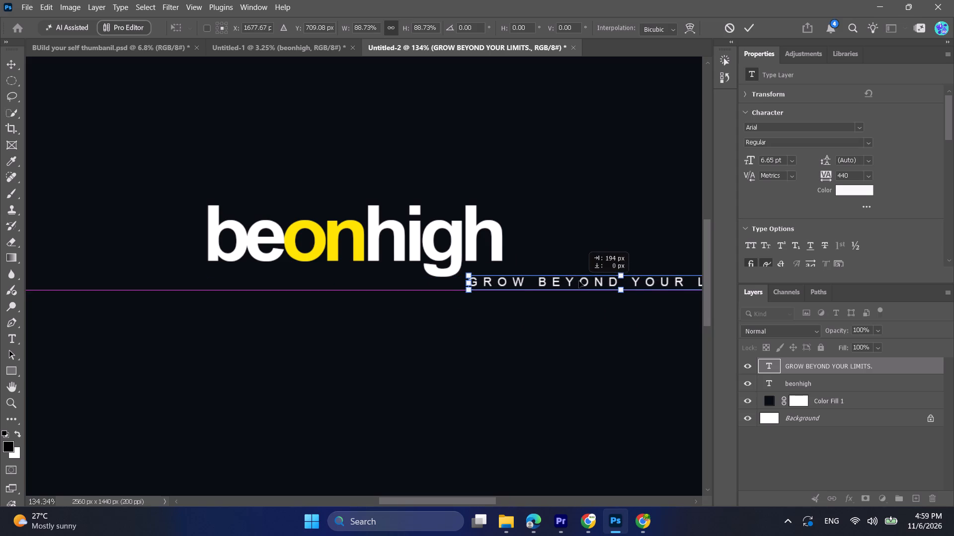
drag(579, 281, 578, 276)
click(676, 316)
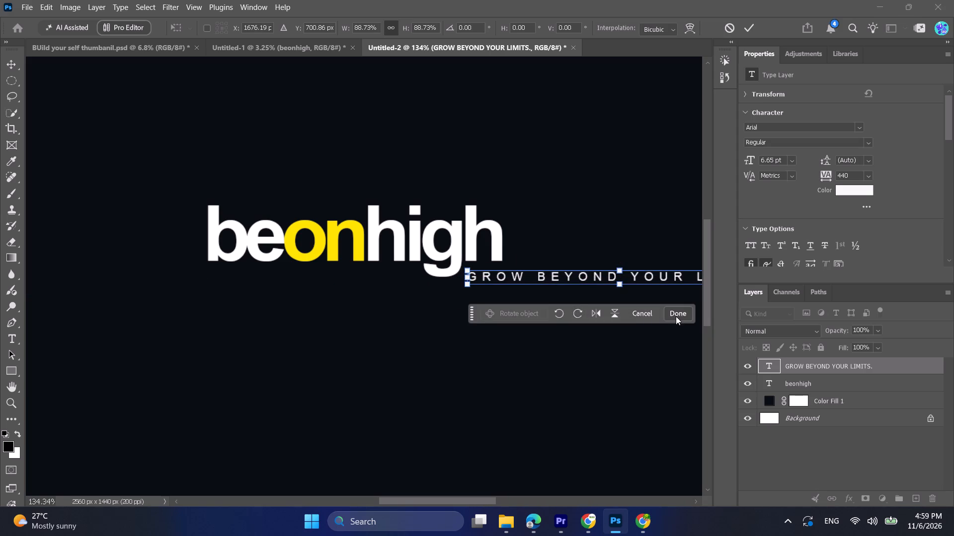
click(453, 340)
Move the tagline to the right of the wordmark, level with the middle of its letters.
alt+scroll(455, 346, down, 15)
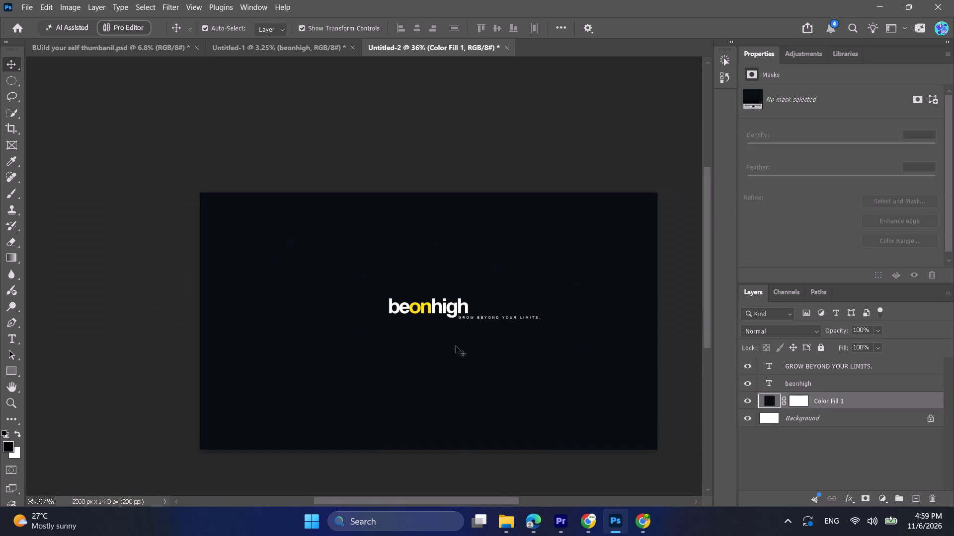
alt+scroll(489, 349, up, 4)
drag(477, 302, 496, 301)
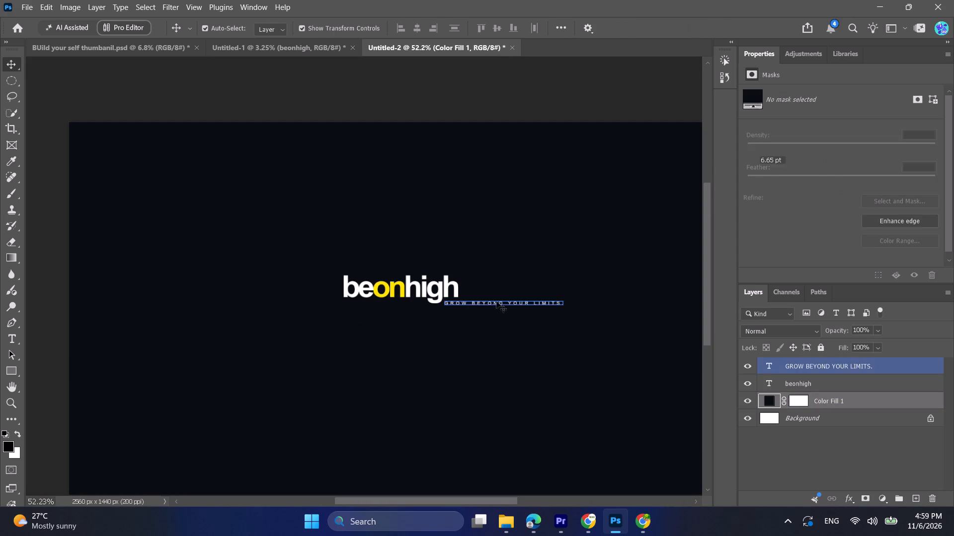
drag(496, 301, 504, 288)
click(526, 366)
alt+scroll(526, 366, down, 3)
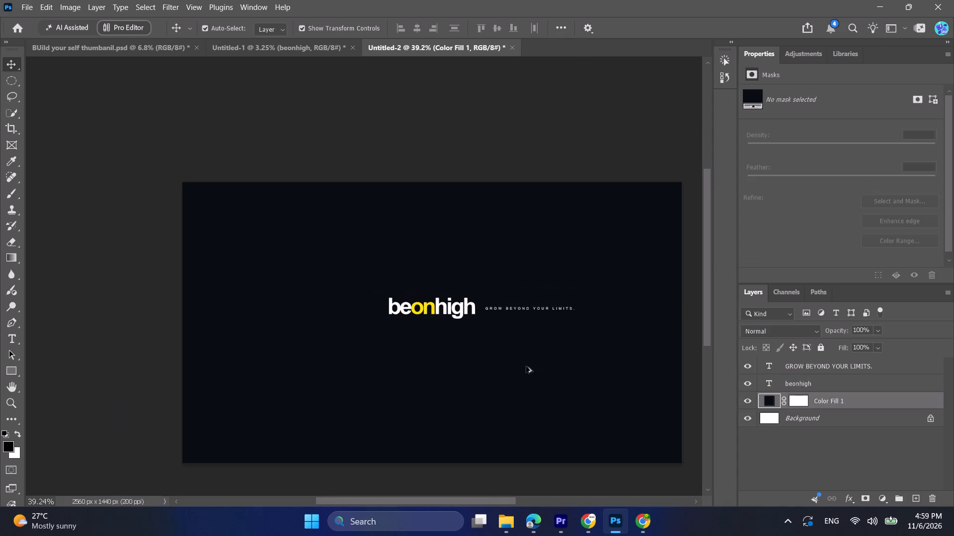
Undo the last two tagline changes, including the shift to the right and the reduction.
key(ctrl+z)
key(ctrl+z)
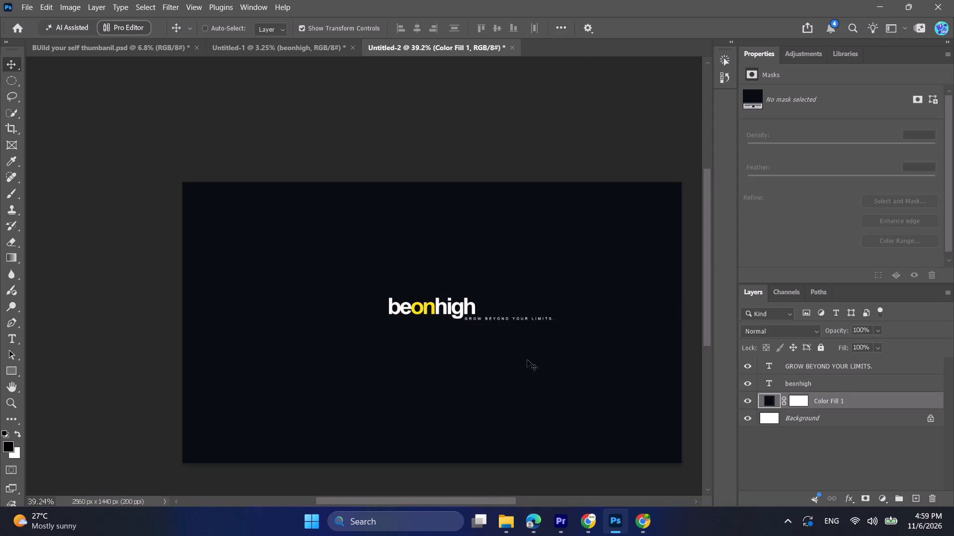
Shift the tagline slightly right so its left edge lines up with the left edge of the "beonhigh" wordmark.
alt+scroll(487, 350, up, 8)
click(345, 289)
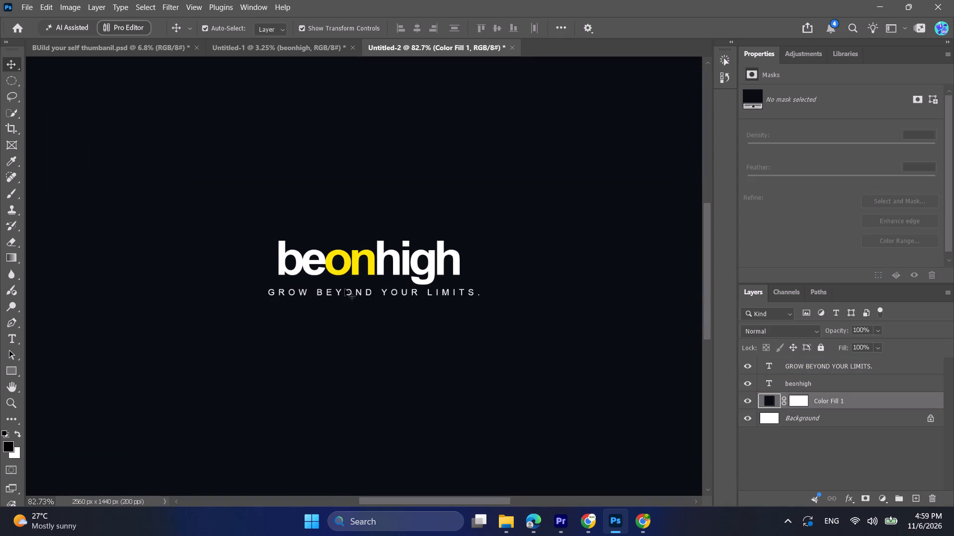
click(351, 295)
click(398, 290)
drag(434, 293, 443, 293)
click(435, 382)
alt+scroll(435, 382, down, 6)
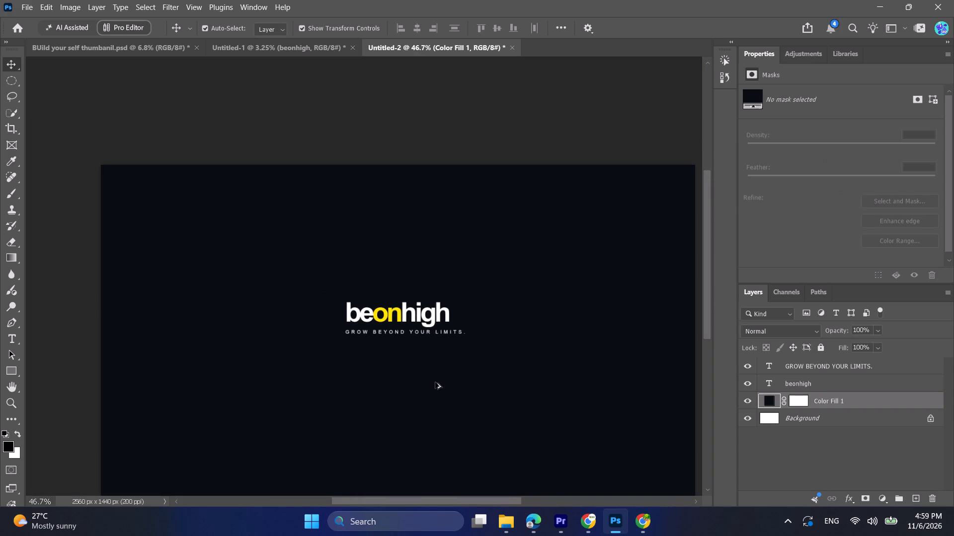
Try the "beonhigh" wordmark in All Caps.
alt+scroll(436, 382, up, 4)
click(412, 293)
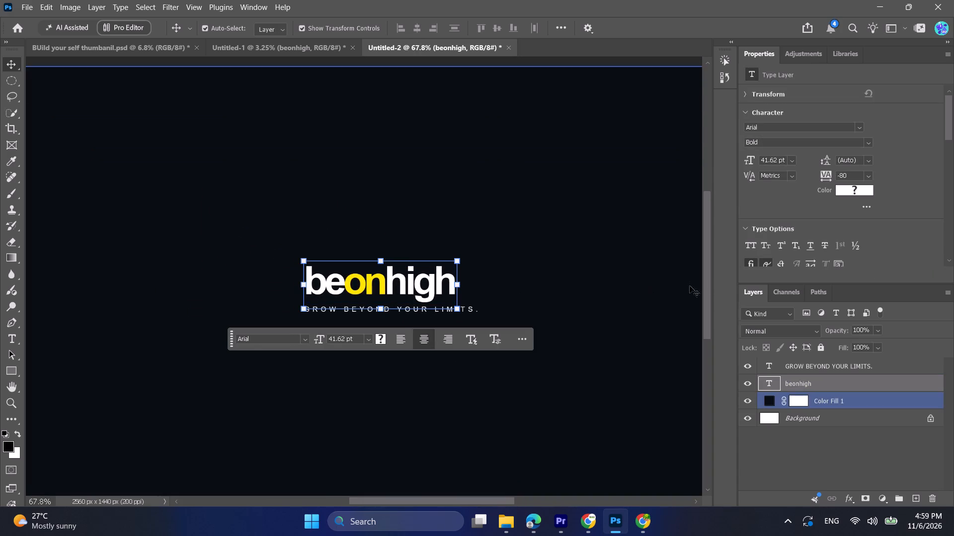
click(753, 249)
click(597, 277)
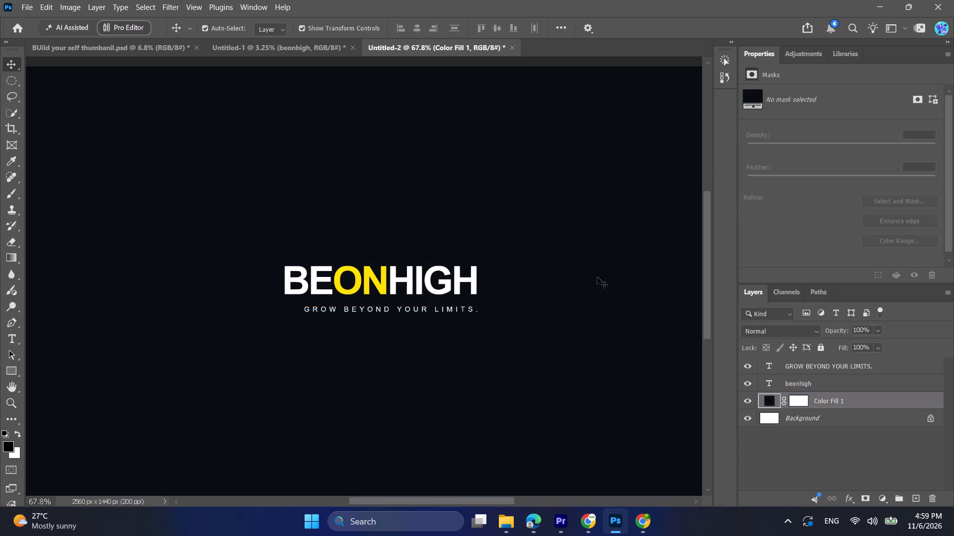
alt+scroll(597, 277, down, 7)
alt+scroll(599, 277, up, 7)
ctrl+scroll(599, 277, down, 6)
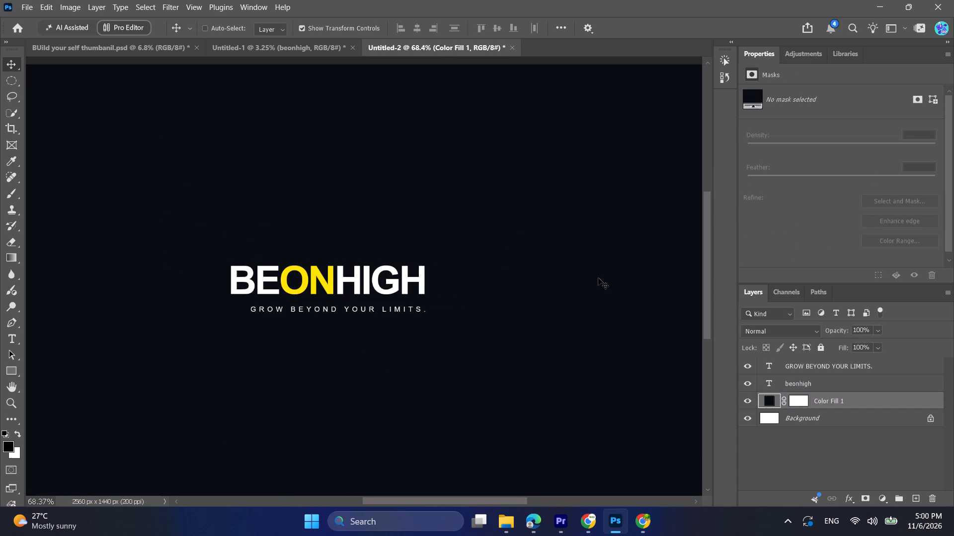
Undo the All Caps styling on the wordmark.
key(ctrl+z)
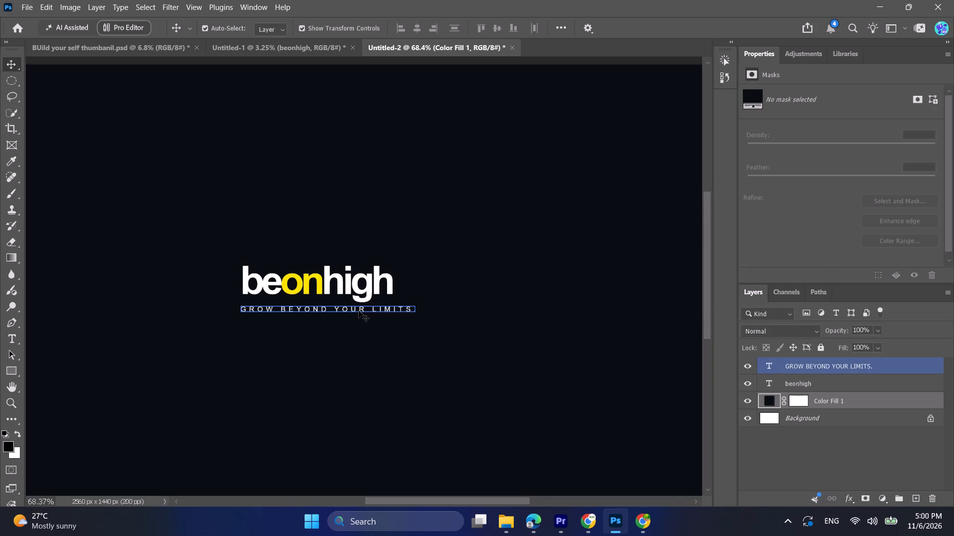
Scale the tagline down slightly so its text is about 6.86 pt, keeping its left edge in place.
click(359, 311)
drag(416, 306, 401, 306)
click(422, 340)
click(441, 312)
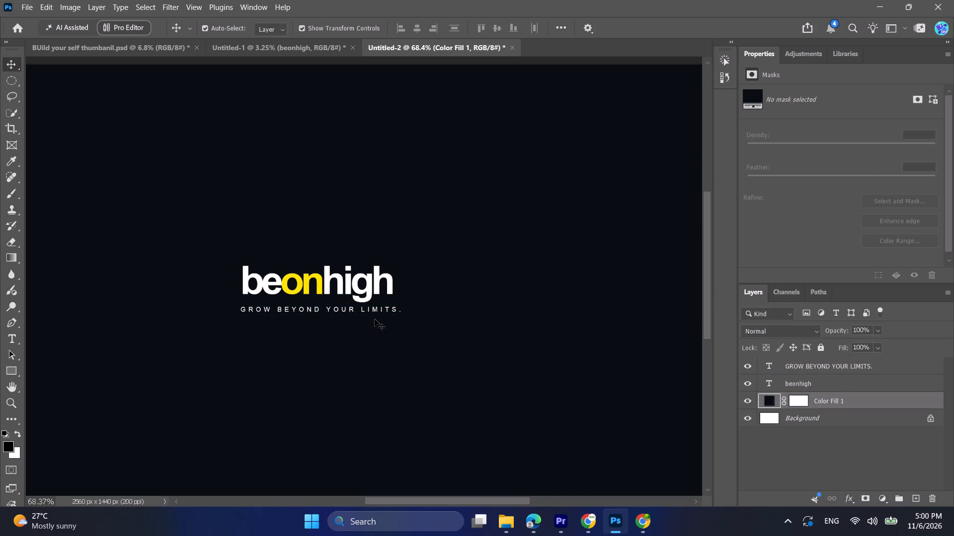
Nudge the tagline left so it sits centred beneath the "beonhigh" wordmark.
click(375, 311)
click(375, 310)
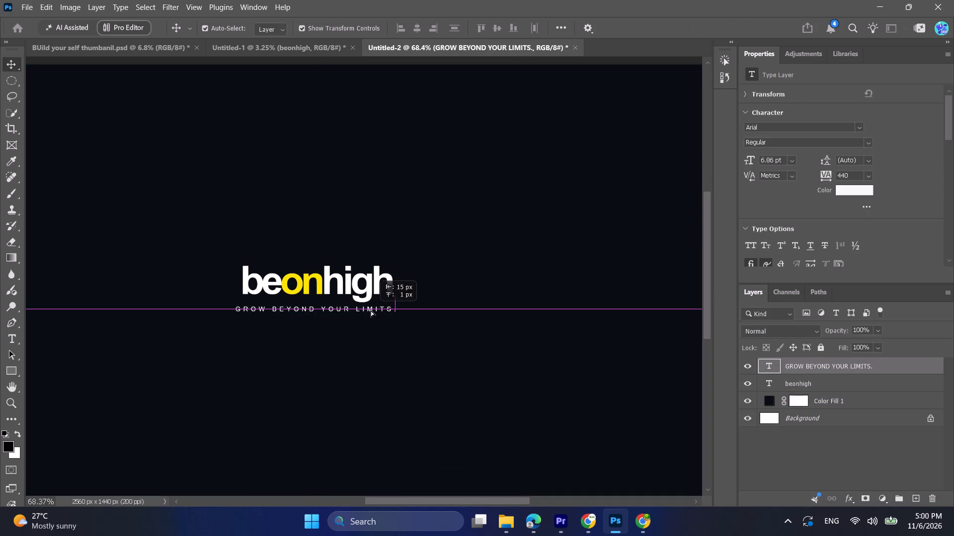
click(467, 308)
Check the size and placement of the wordmark and tagline against the whole banner.
alt+scroll(476, 306, down, 7)
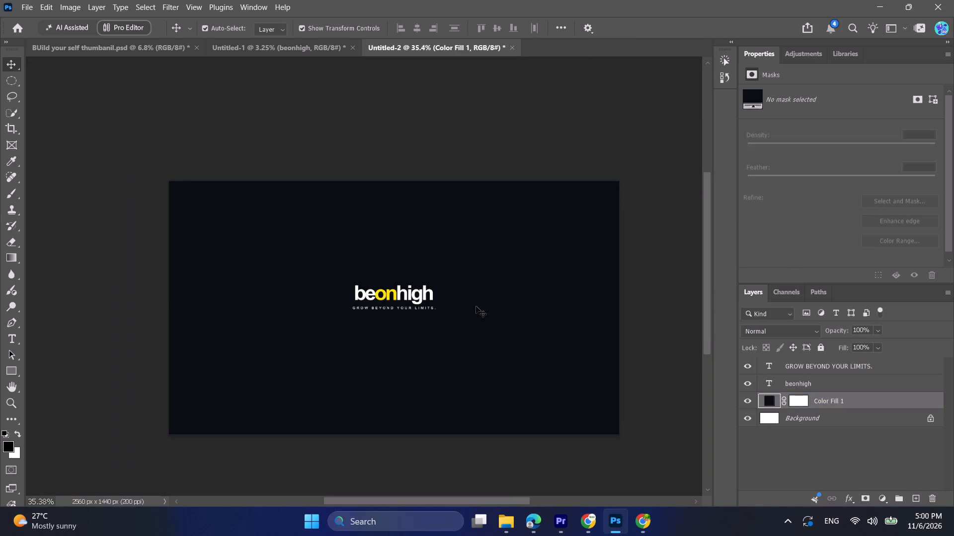
alt+scroll(462, 300, up, 1)
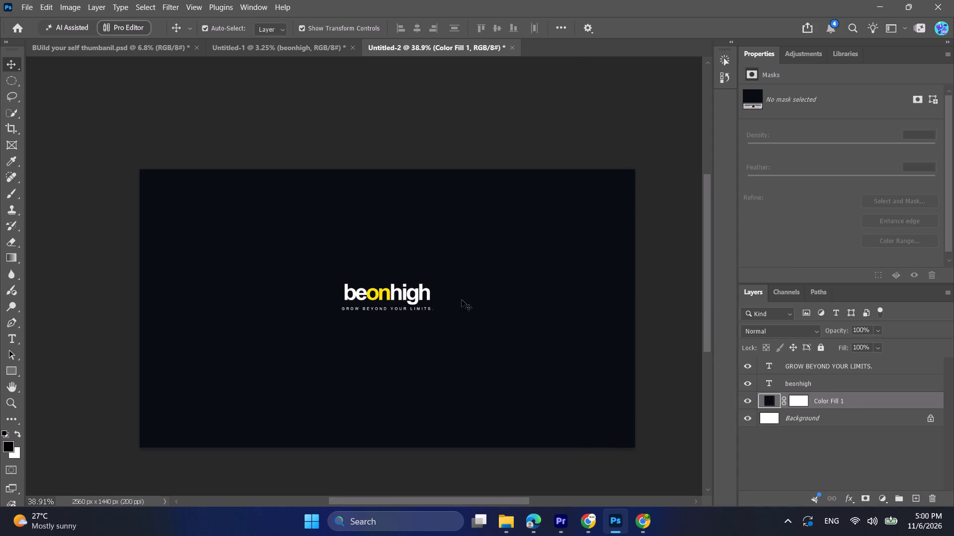
alt+scroll(462, 300, down, 2)
alt+scroll(462, 300, up, 3)
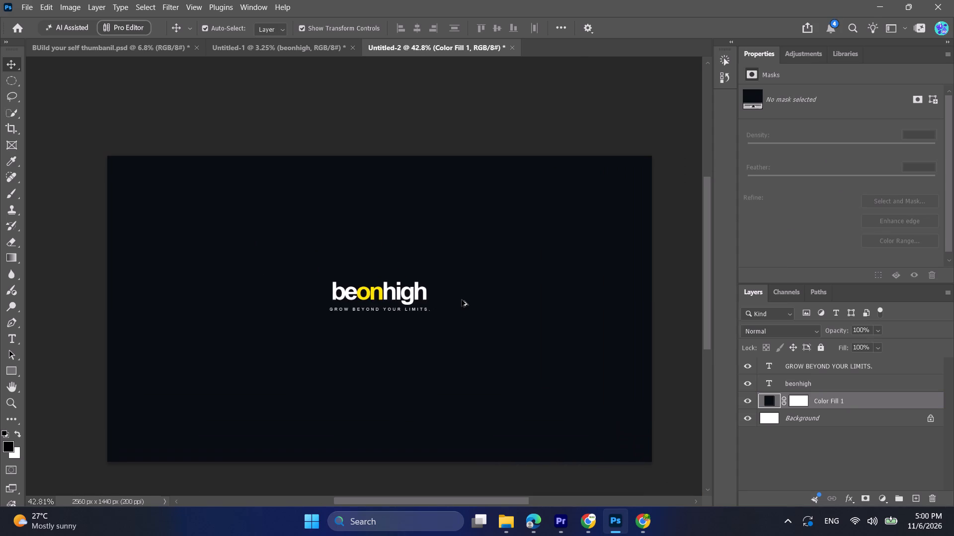
alt+scroll(462, 300, down, 5)
scroll(462, 301, up, 1)
alt+scroll(462, 301, up, 4)
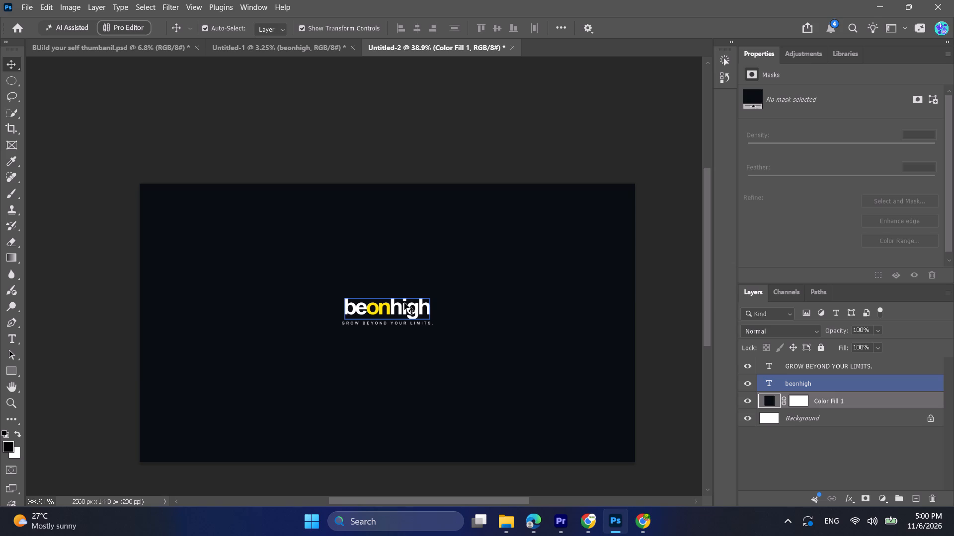
Move the "beonhigh" wordmark to the banner's left side and scale it to about 37.6%, giving 15.63 pt text.
drag(414, 308, 261, 308)
drag(280, 297, 225, 314)
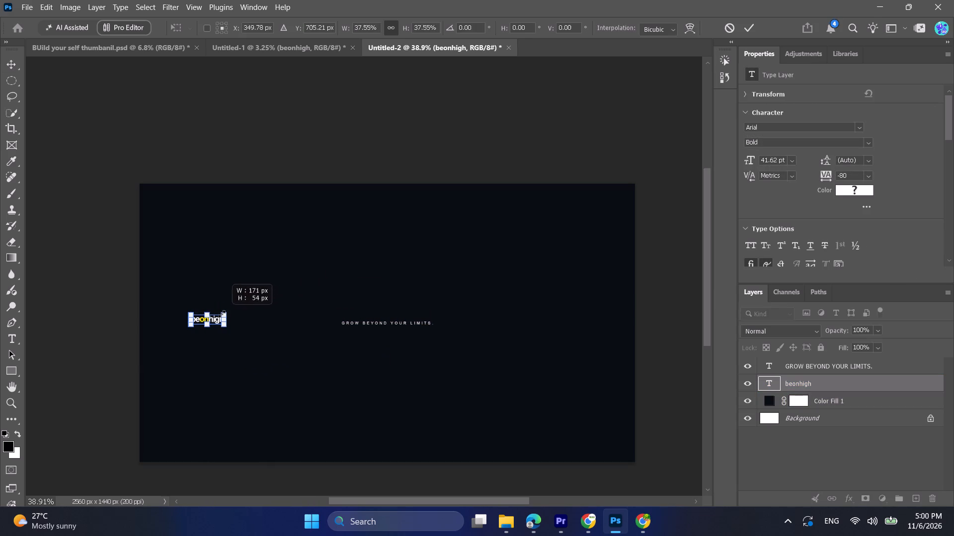
drag(213, 321, 213, 312)
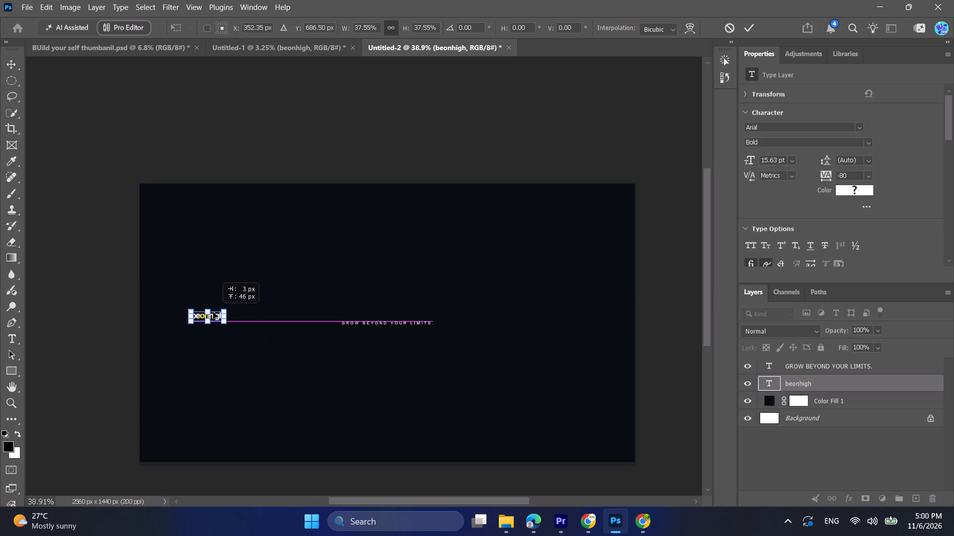
drag(213, 312, 214, 313)
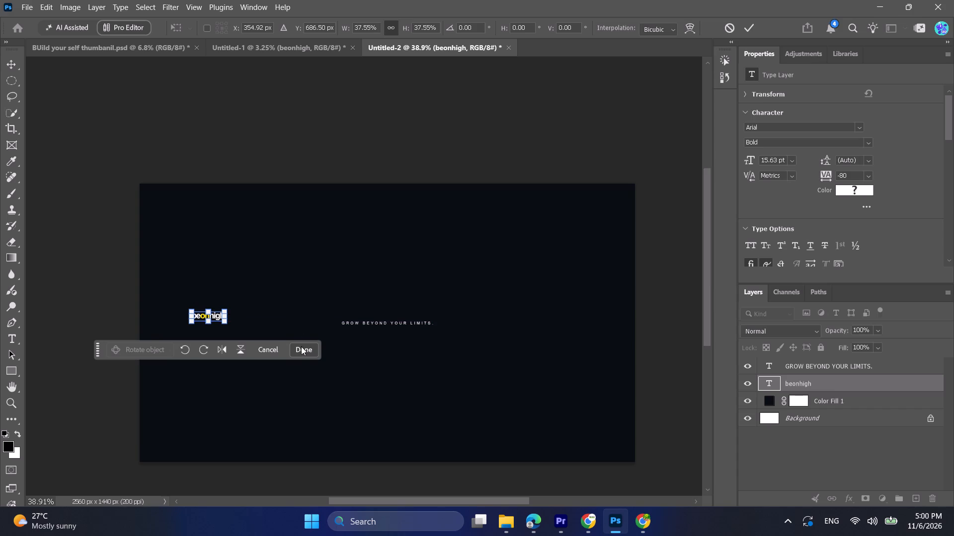
click(301, 346)
click(306, 301)
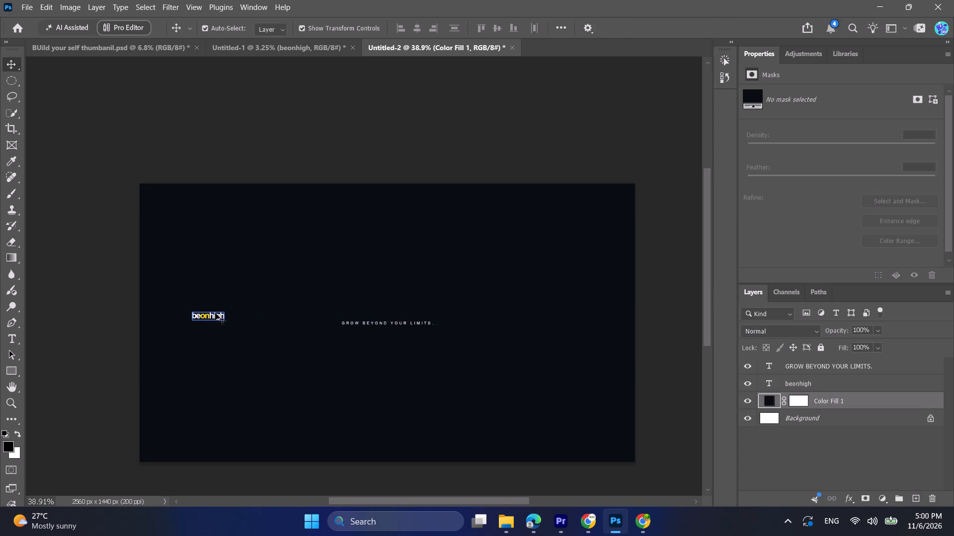
Duplicate the small "beonhigh" wordmark and place the copy centred just above the tagline.
click(213, 315)
key(ctrl+j)
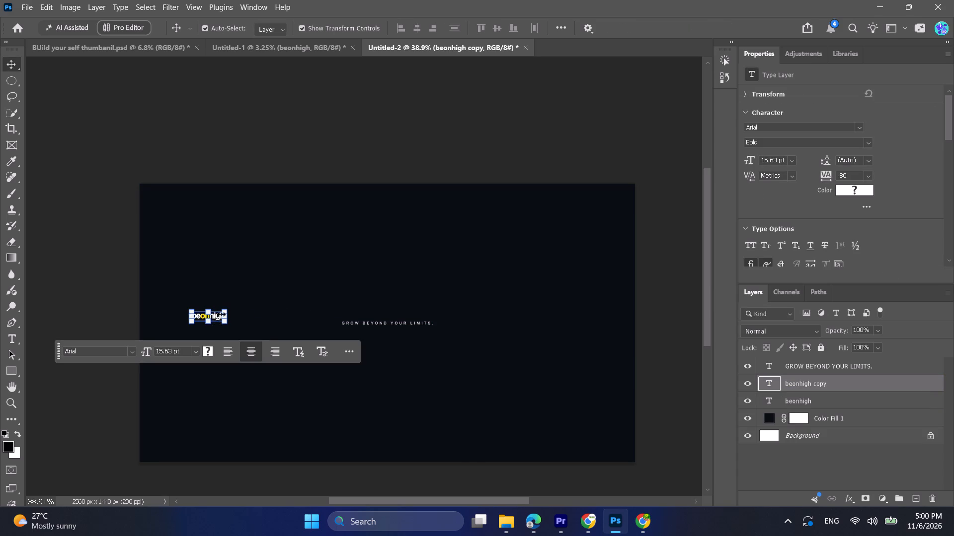
drag(216, 314, 392, 311)
Replace the centred wordmark copy's text with "BEtheman" and set it in all caps.
double_click(392, 311)
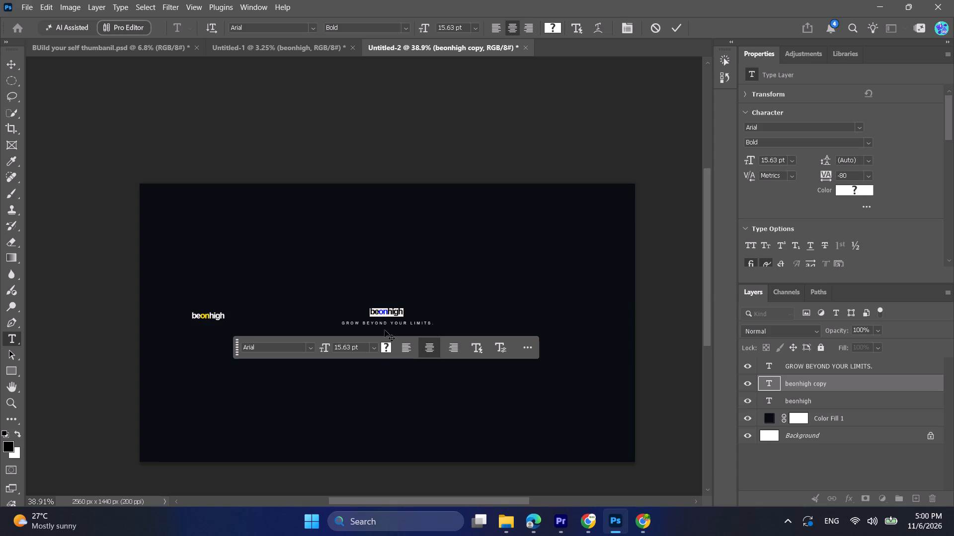
text(BE)
text(the)
key(space)
key(BackSpace)
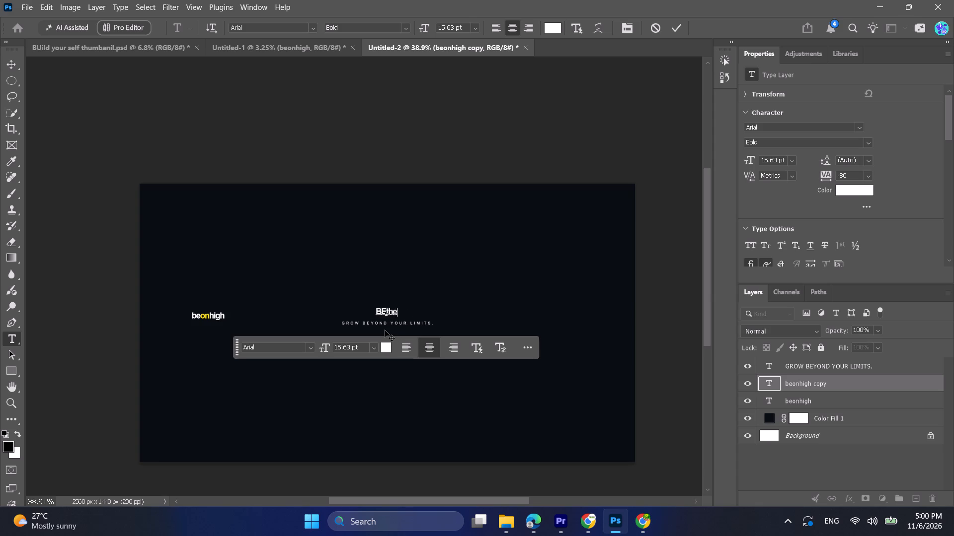
text(man)
click(13, 64)
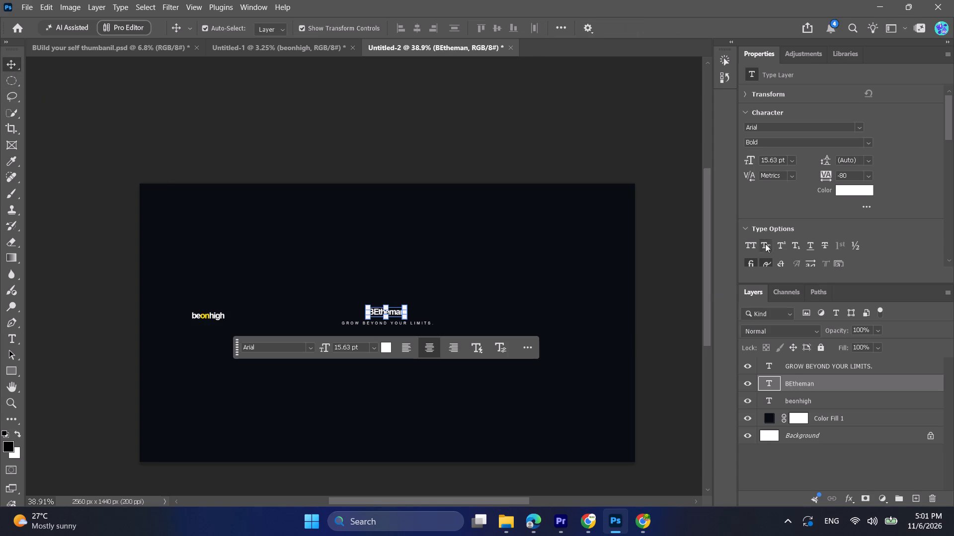
click(756, 242)
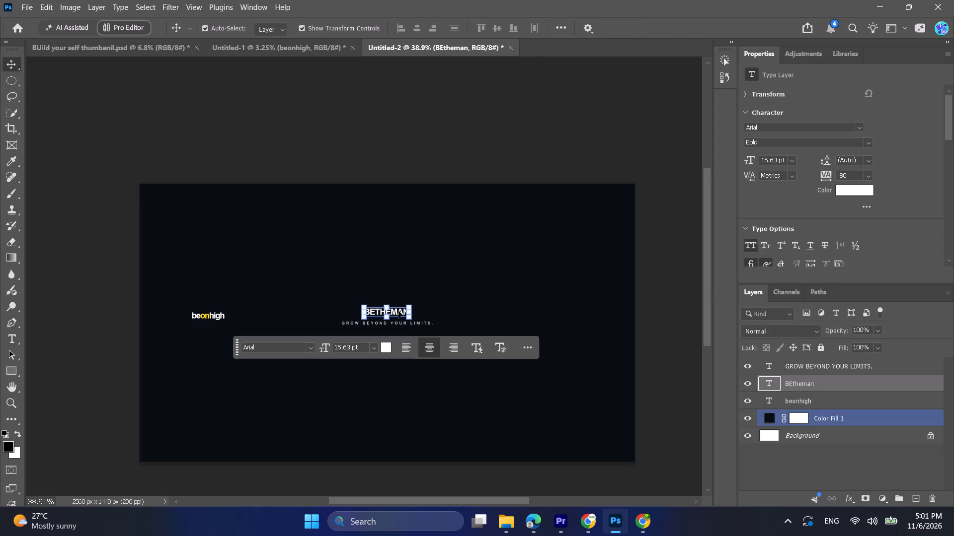
Enlarge the "BETHEMAN" headline to 31.29 pt and position it just above the tagline, roughly matching the tagline's width.
drag(407, 305, 456, 307)
drag(430, 306, 405, 310)
click(491, 347)
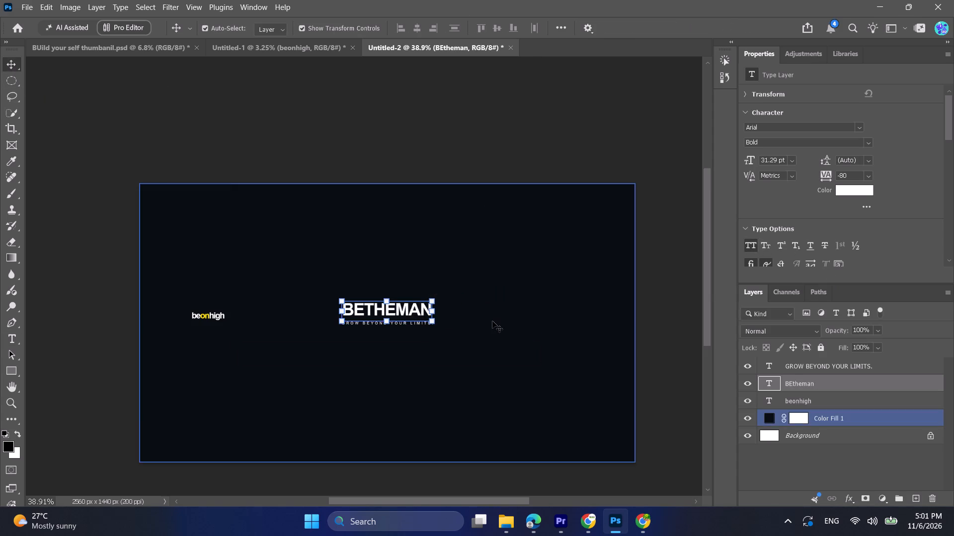
click(492, 321)
alt+scroll(454, 326, up, 1)
alt+scroll(454, 326, down, 1)
alt+scroll(453, 326, up, 4)
click(384, 302)
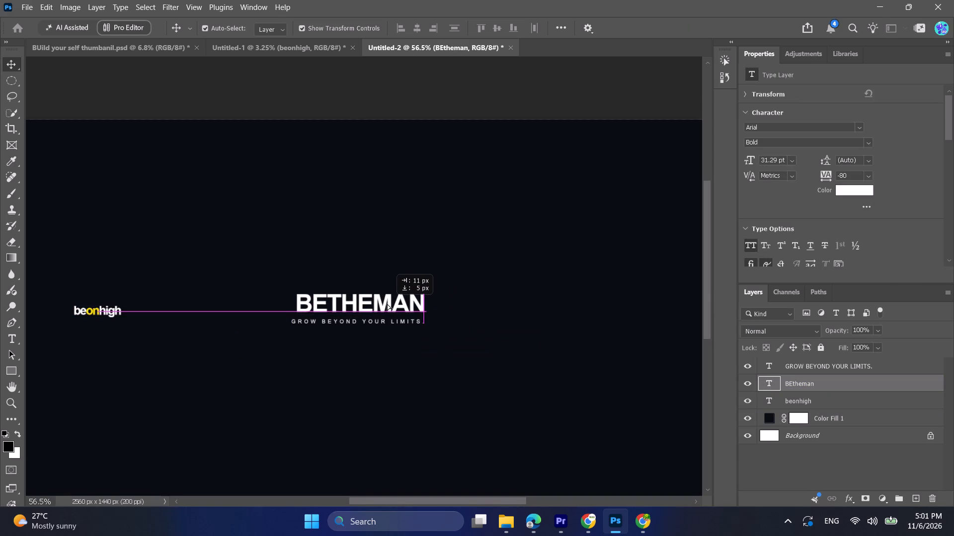
click(483, 310)
click(429, 333)
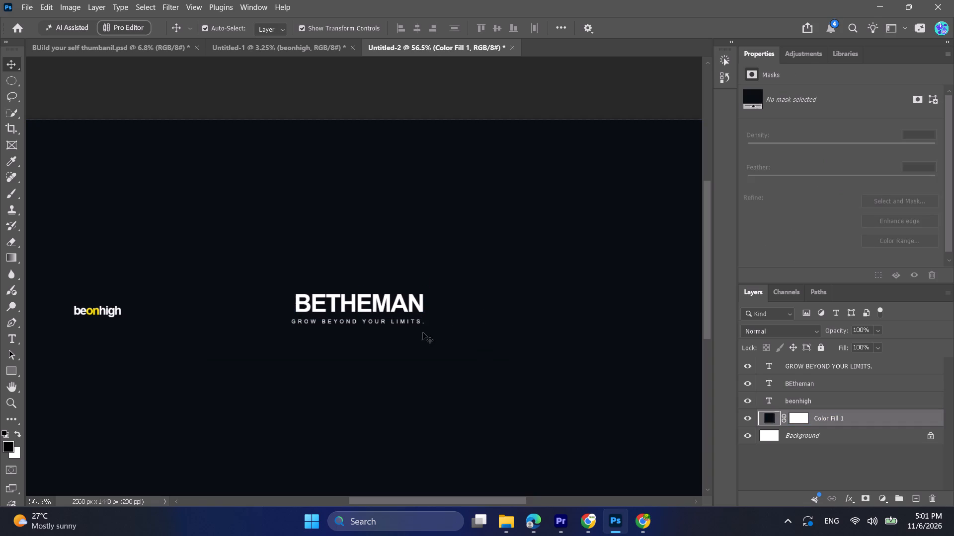
Nudge the tagline slightly right so its start lines up with the left edge of the "BETHEMAN" headline.
drag(397, 324, 407, 323)
drag(396, 319, 402, 320)
click(422, 345)
click(396, 322)
drag(393, 322, 397, 321)
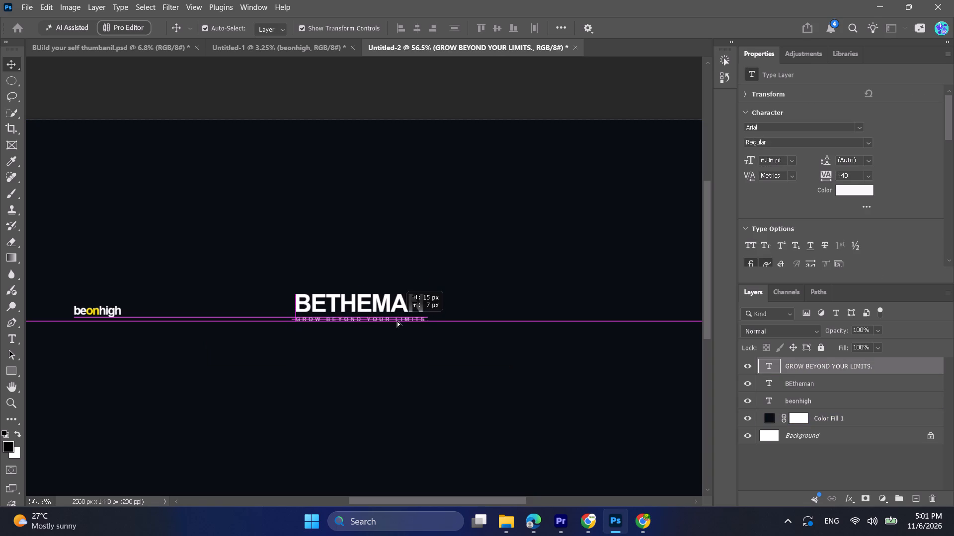
drag(397, 321, 398, 321)
click(486, 325)
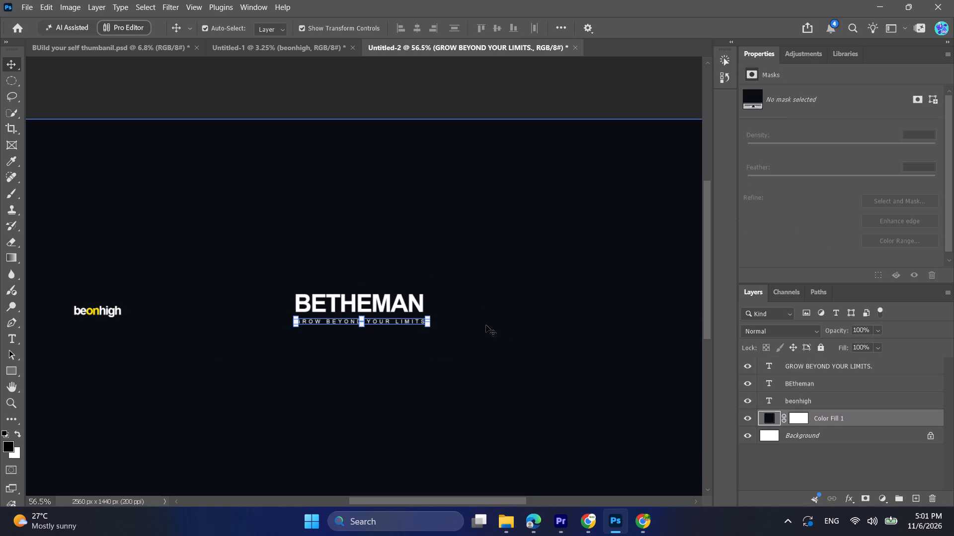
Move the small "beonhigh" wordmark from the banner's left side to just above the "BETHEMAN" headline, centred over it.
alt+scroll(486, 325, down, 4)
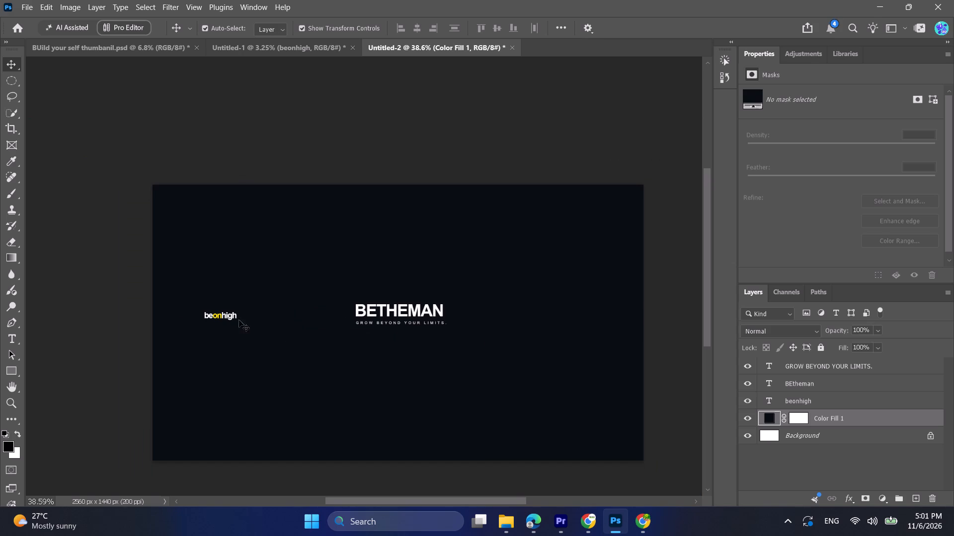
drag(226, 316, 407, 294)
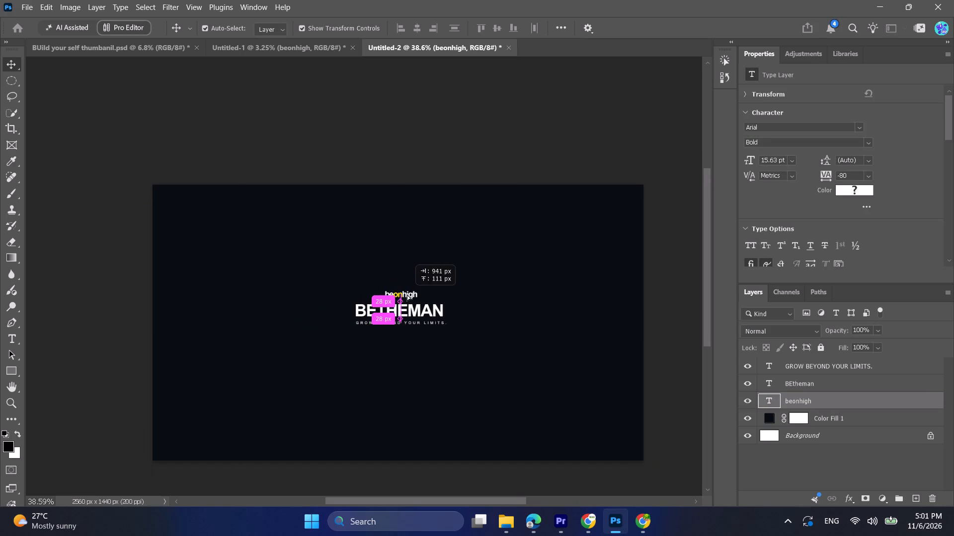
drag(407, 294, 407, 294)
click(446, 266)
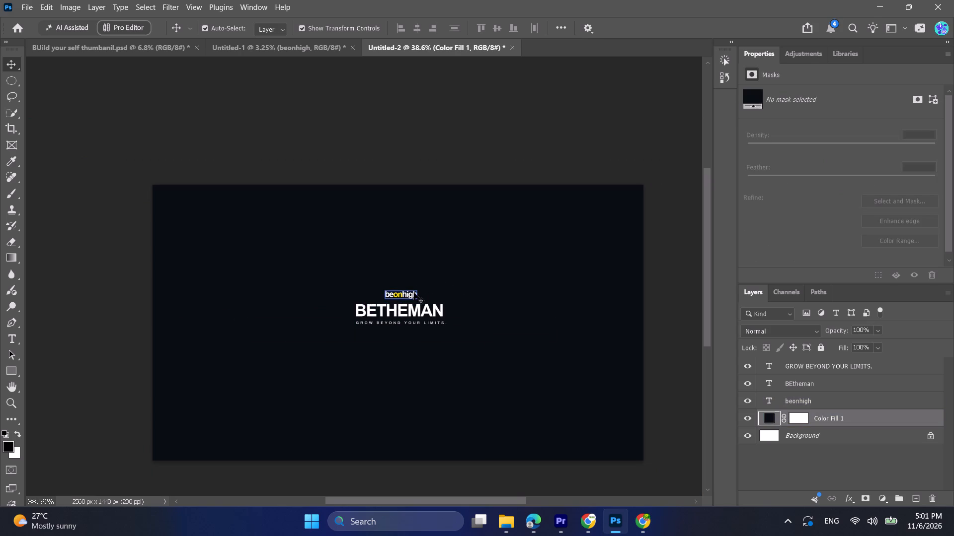
Move the "beonhigh" wordmark to the right of the headline, level with it.
drag(411, 293, 533, 310)
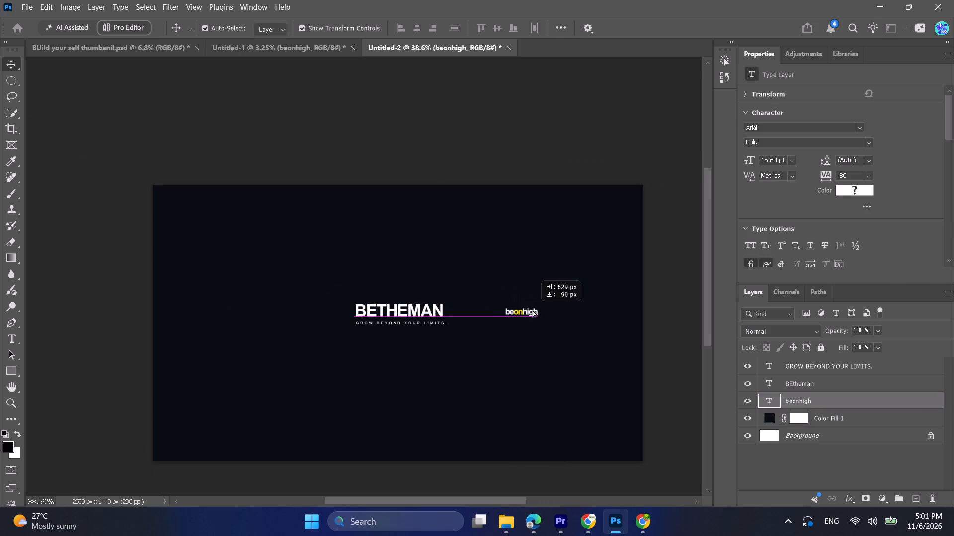
drag(533, 310, 530, 309)
click(533, 286)
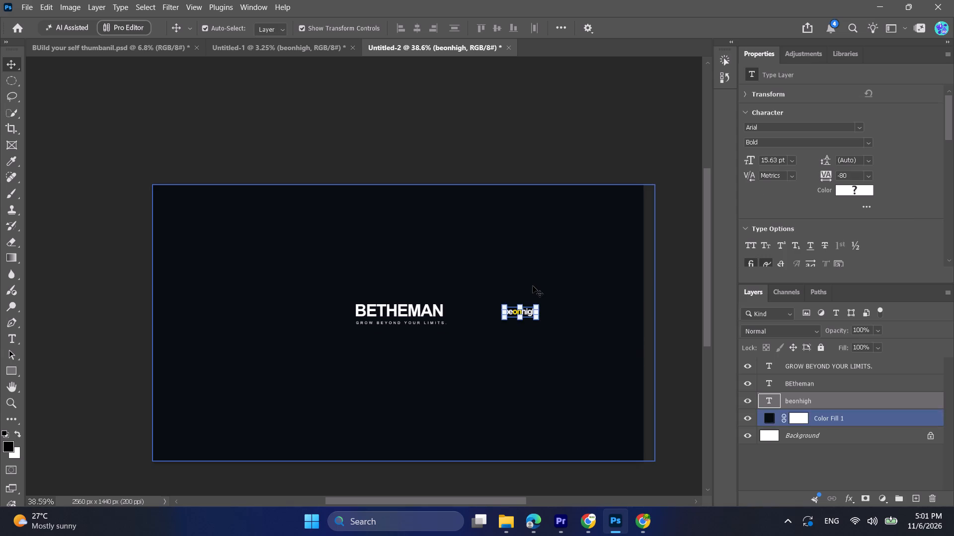
Recolour "MAN" in the "BETHEMAN" headline to a golden yellow like the "on" in the wordmark.
alt+scroll(533, 283, down, 2)
alt+scroll(533, 283, up, 2)
ctrl+scroll(533, 283, down, 2)
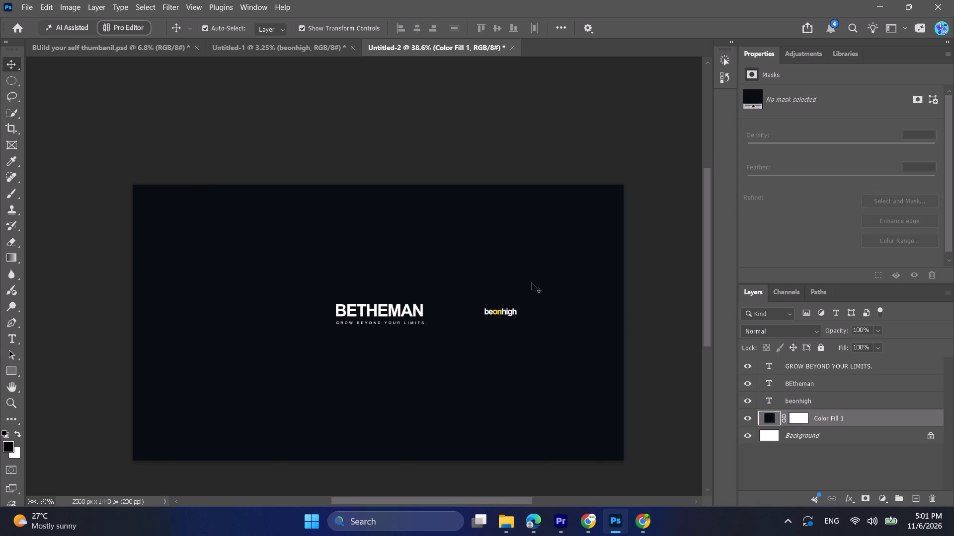
double_click(397, 305)
drag(388, 307, 449, 318)
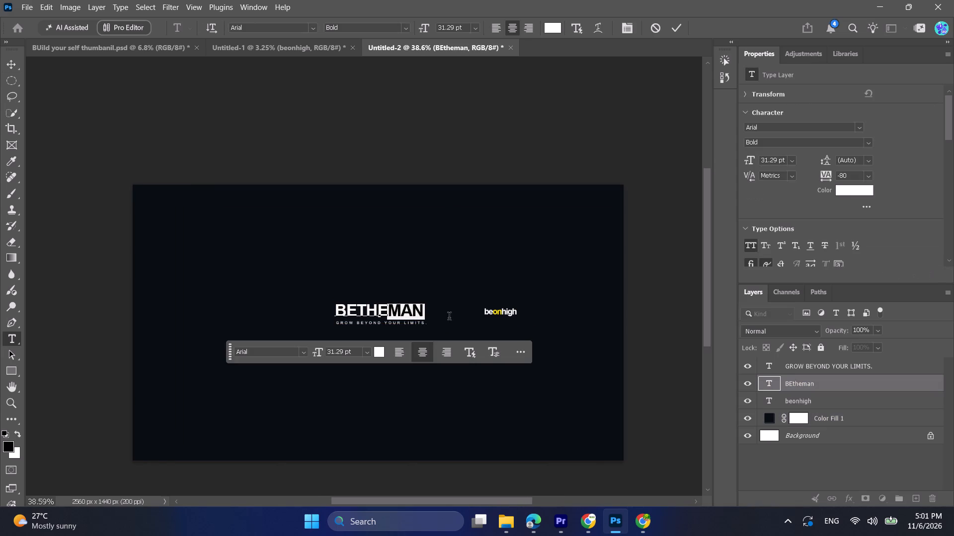
drag(449, 318, 461, 319)
click(843, 193)
drag(723, 200, 817, 100)
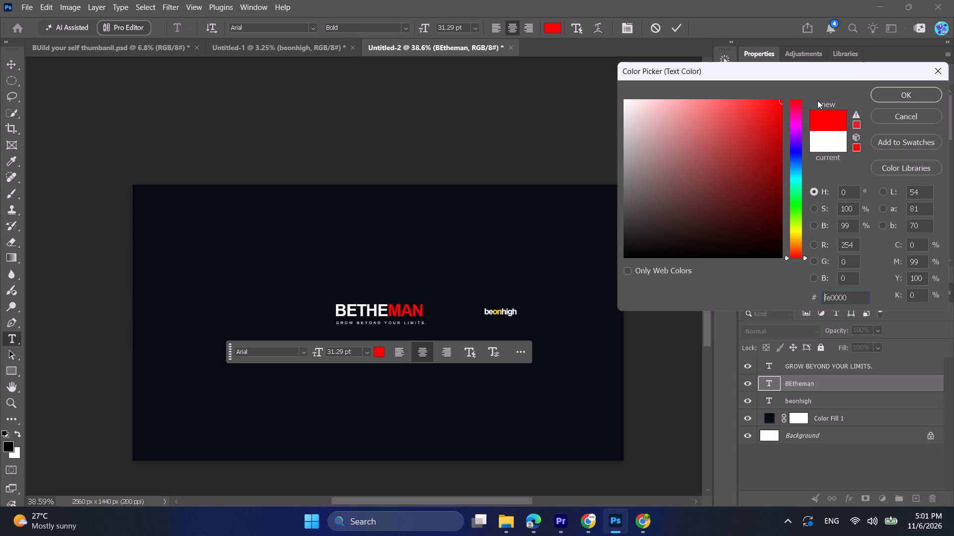
drag(794, 212, 794, 224)
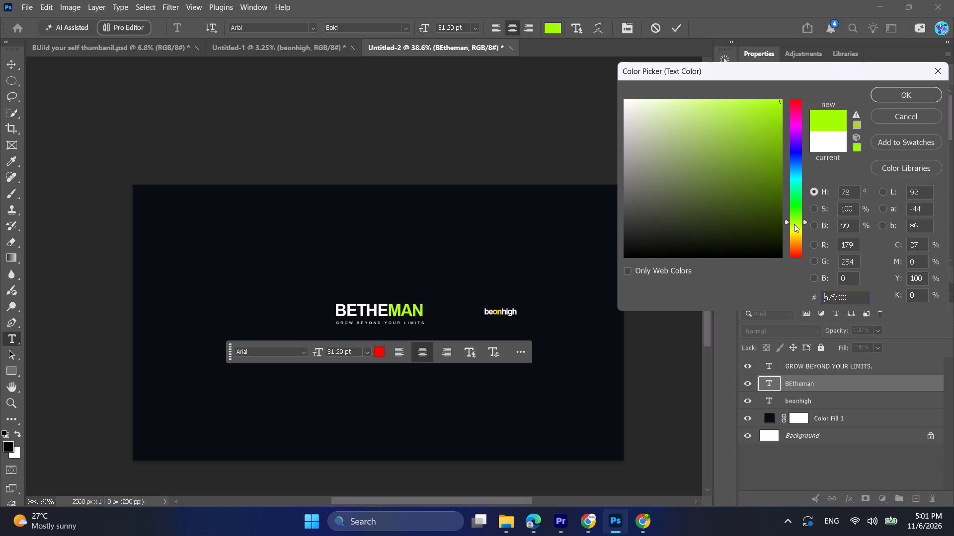
drag(794, 224, 795, 225)
drag(795, 225, 800, 229)
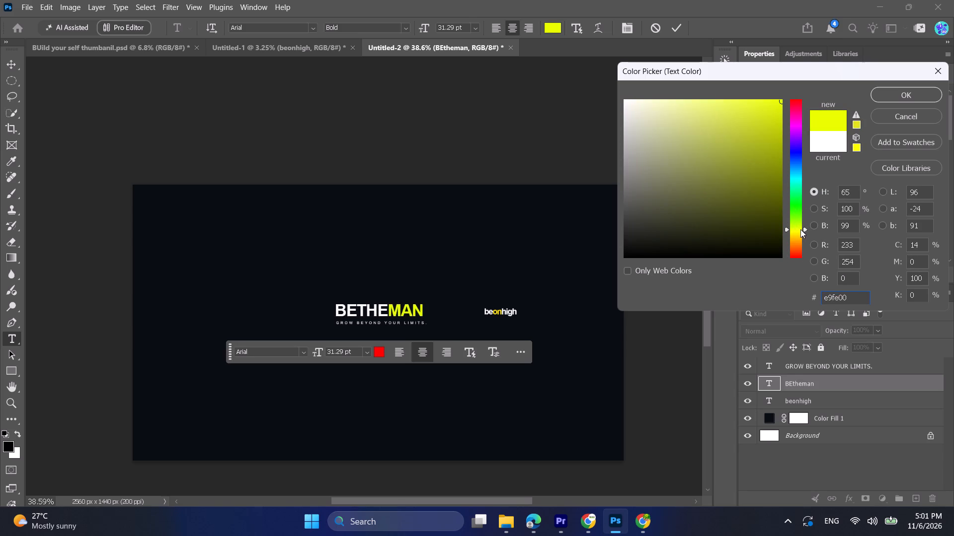
drag(800, 229, 806, 234)
click(909, 96)
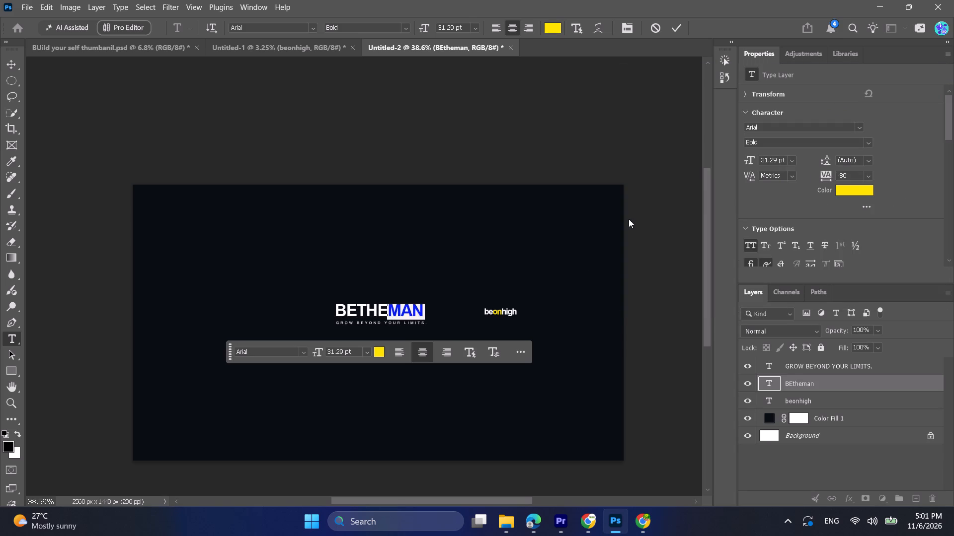
click(565, 245)
click(566, 245)
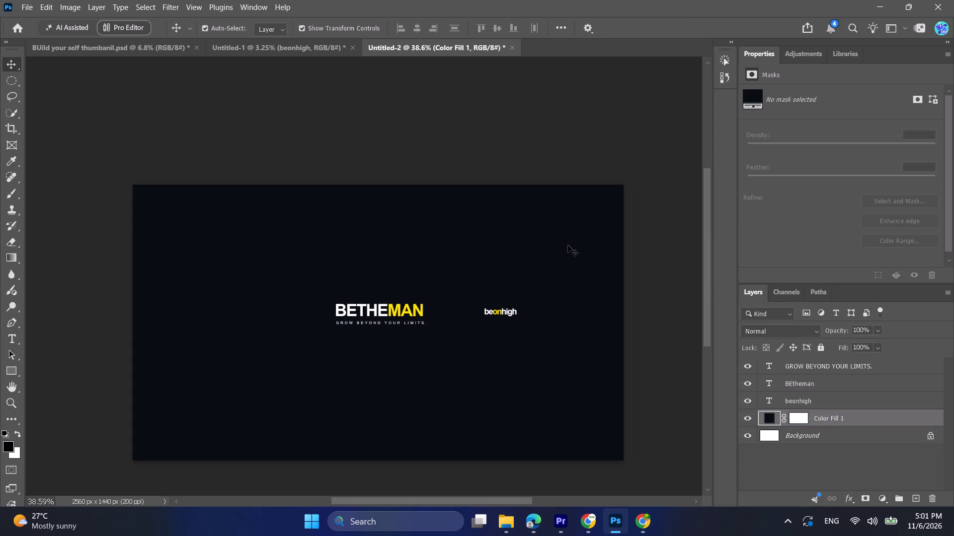
Fine-tune the "beonhigh" wordmark's position, shifting it slightly down and closer to the "BETHEMAN" headline.
alt+scroll(568, 245, down, 2)
scroll(568, 245, up, 1)
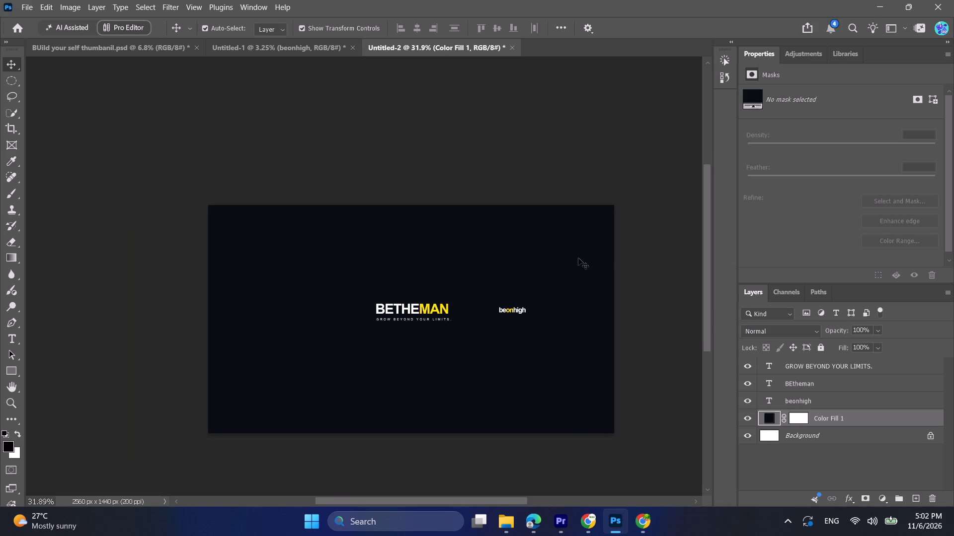
click(520, 311)
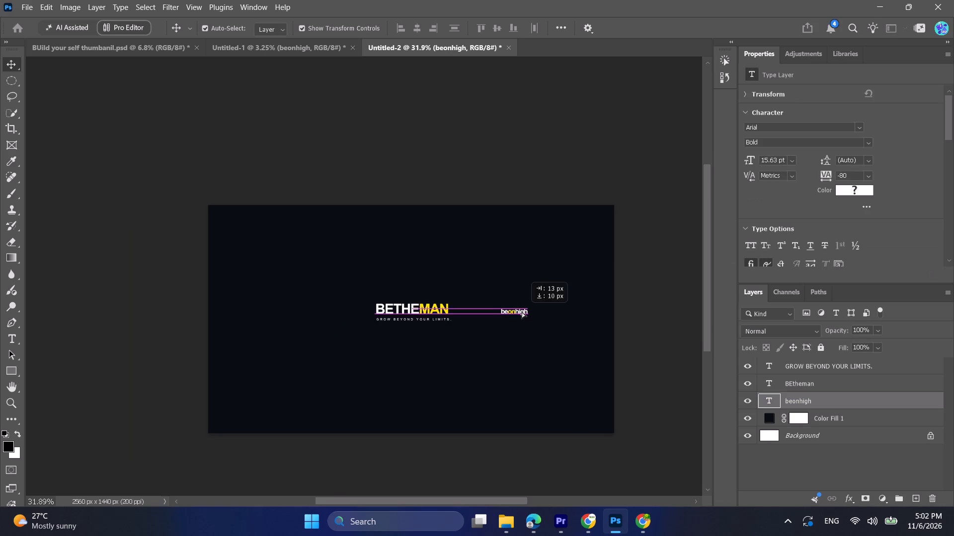
click(525, 278)
click(518, 311)
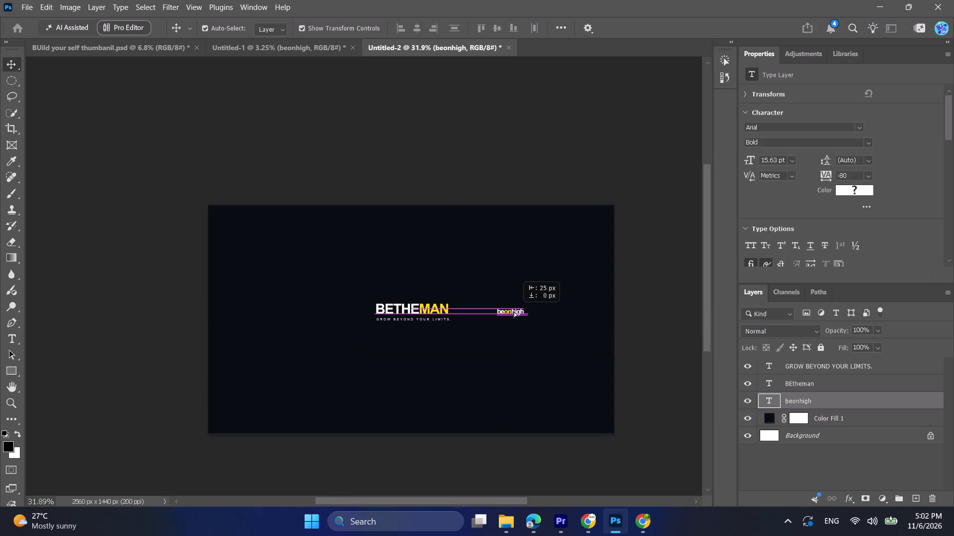
click(525, 289)
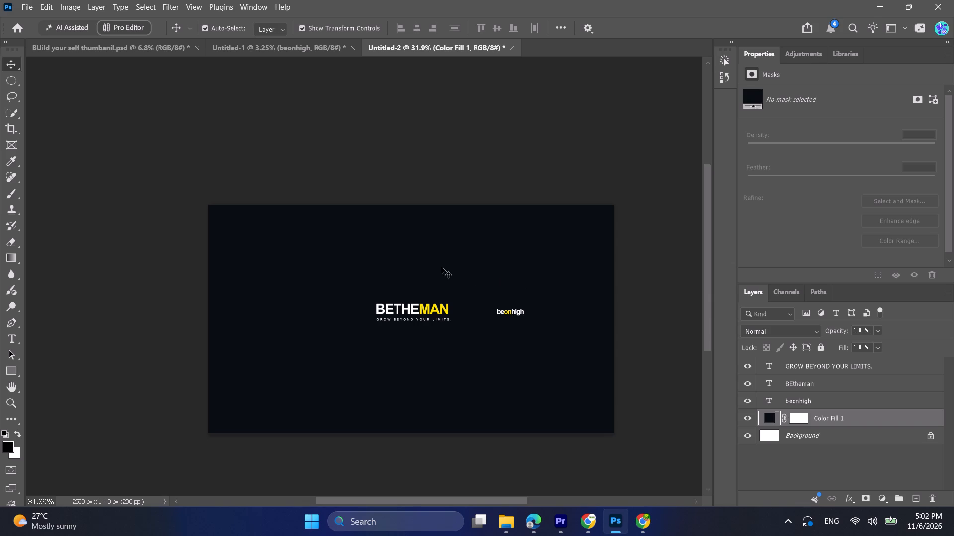
Export the banner to the Downloads folder as a 2560 × 1440 px JPG named "banner".
click(505, 515)
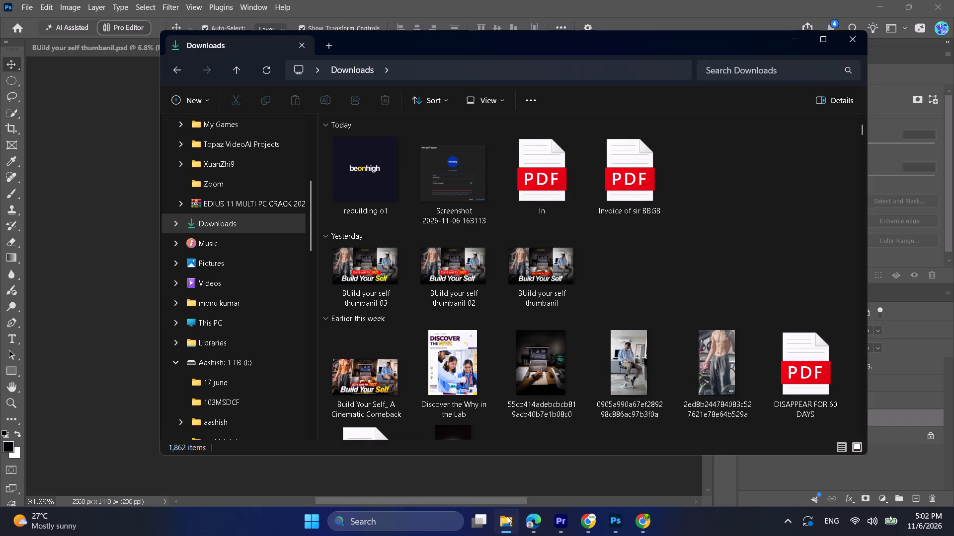
click(507, 516)
click(26, 3)
click(65, 211)
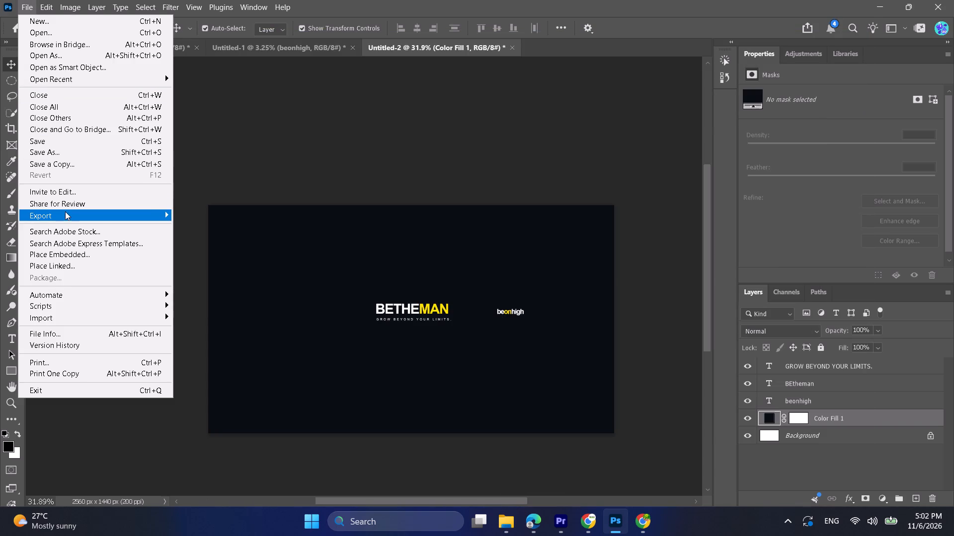
click(200, 230)
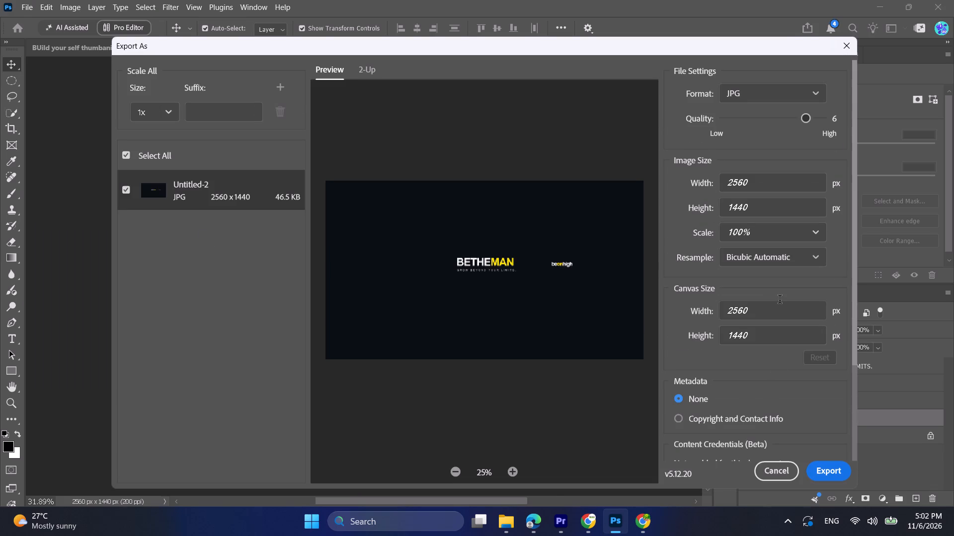
click(825, 472)
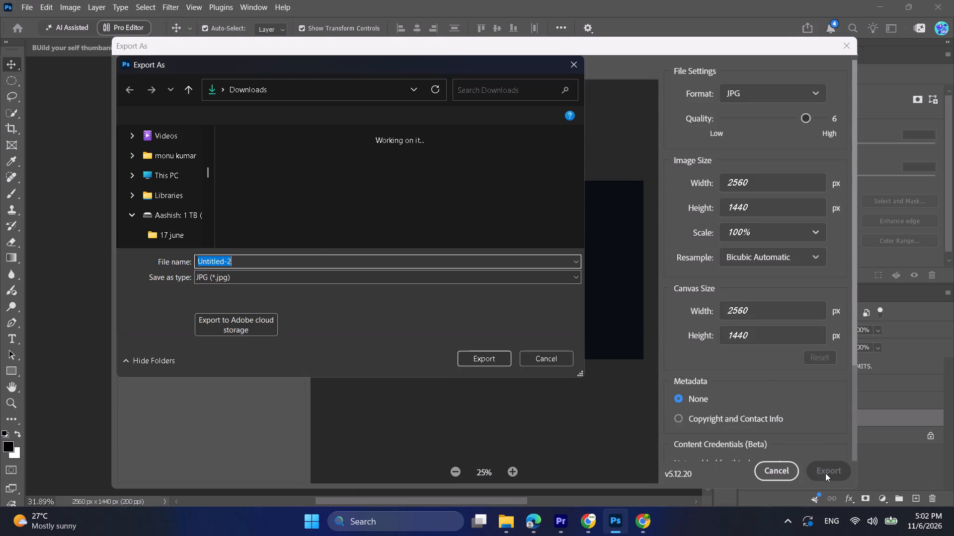
key(b)
key(a)
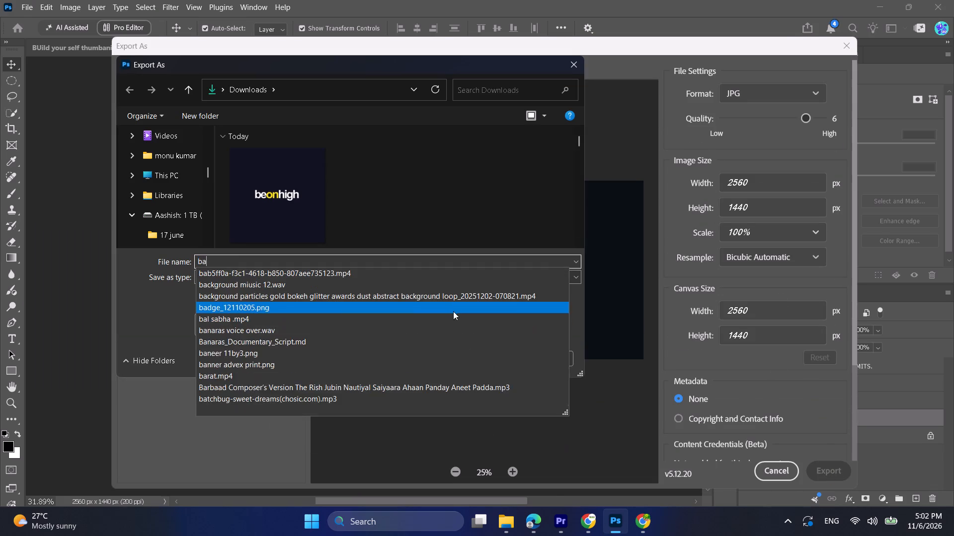
key(n)
key(n)
key(e)
key(r)
click(487, 352)
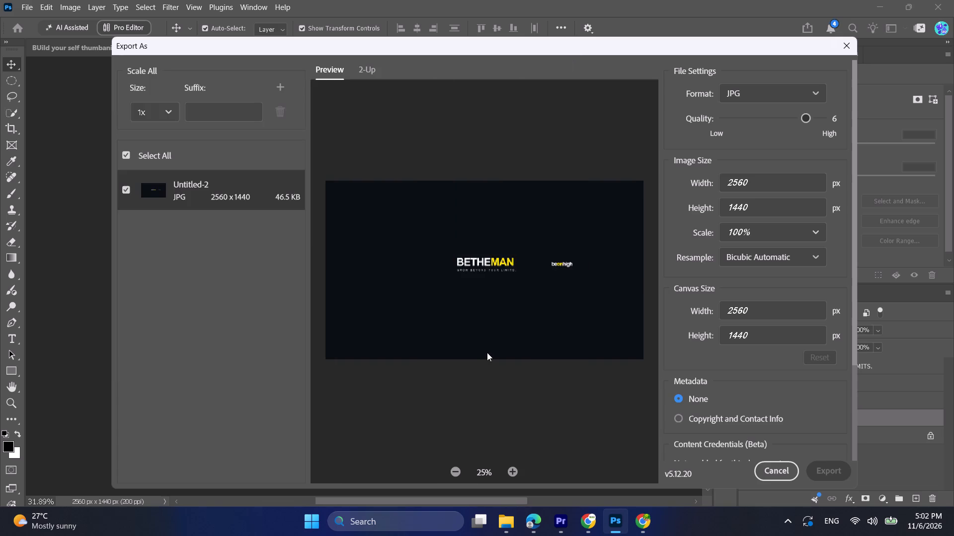
Switch to YouTube Studio in Edge and upload "banner" from Downloads as the channel's banner image, keeping the default crop.
click(530, 529)
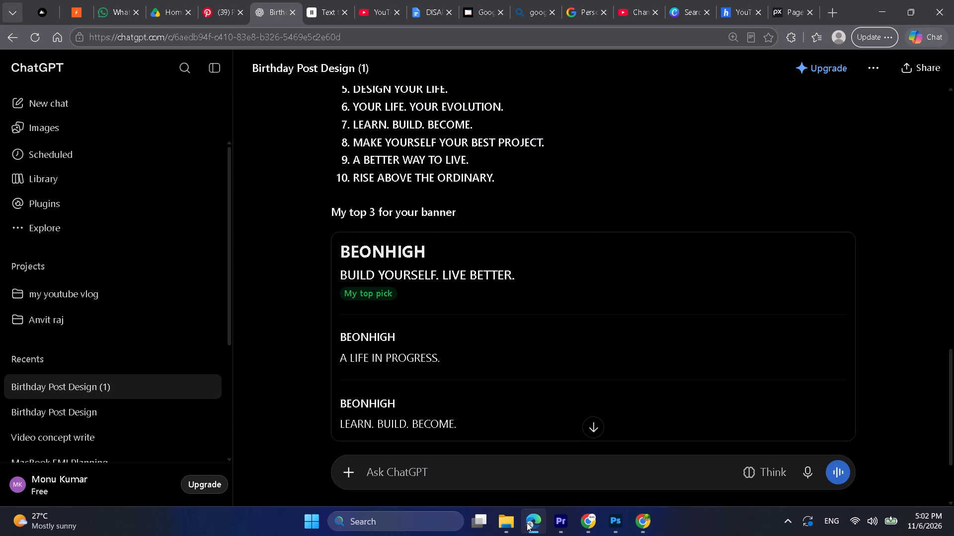
click(642, 0)
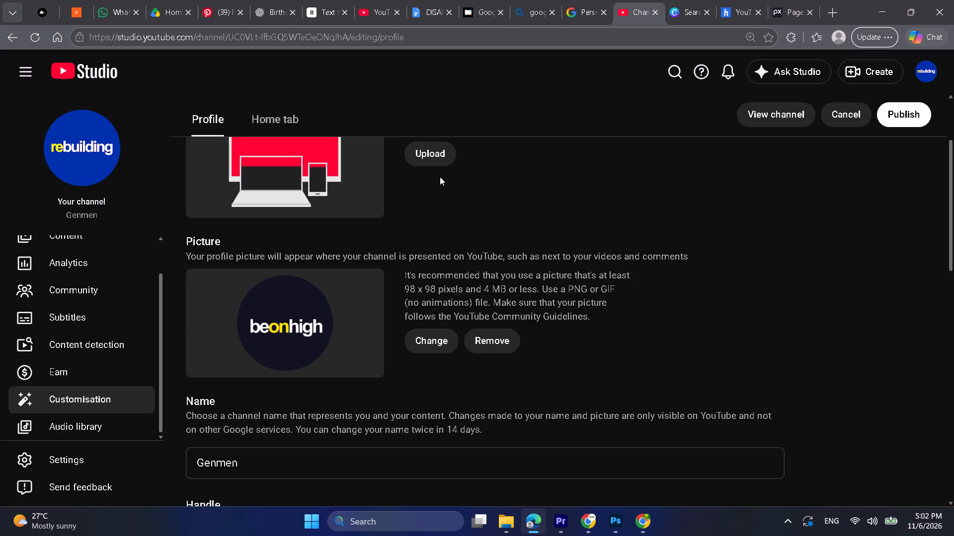
click(438, 157)
click(219, 136)
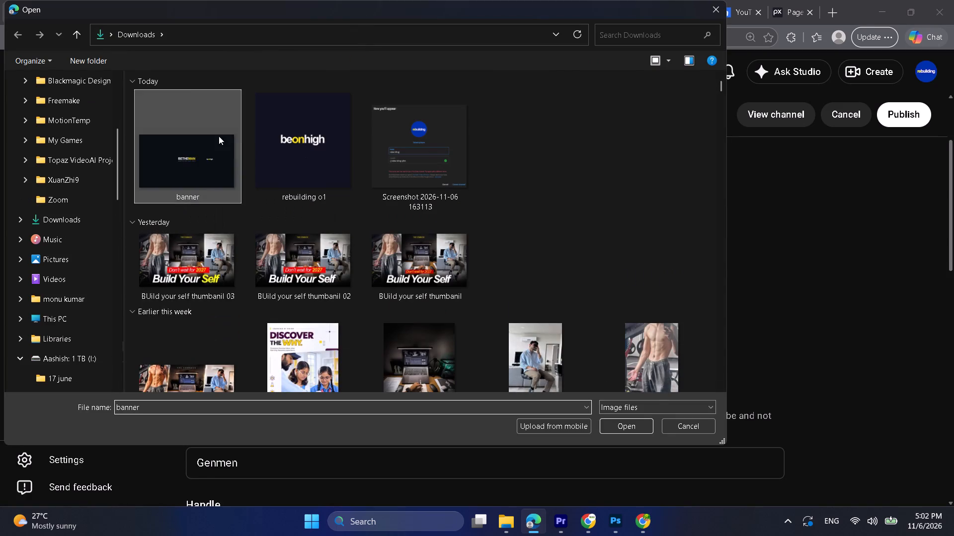
click(612, 529)
click(612, 529)
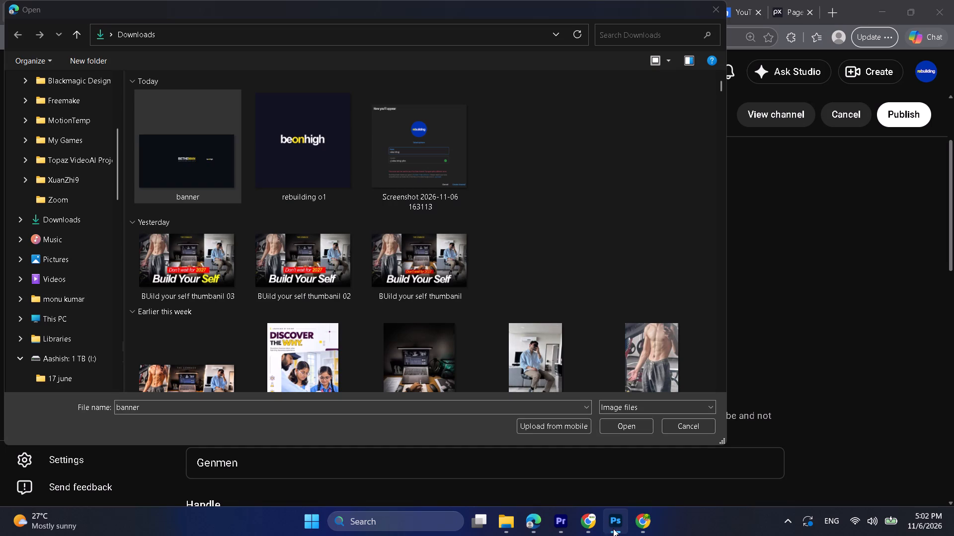
click(624, 428)
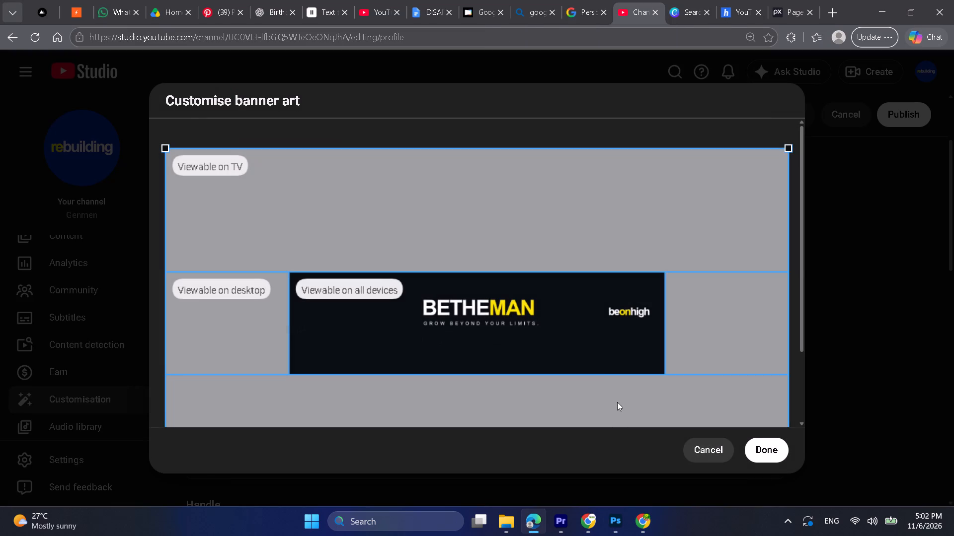
drag(579, 346, 557, 372)
scroll(673, 283, down, 1)
click(768, 453)
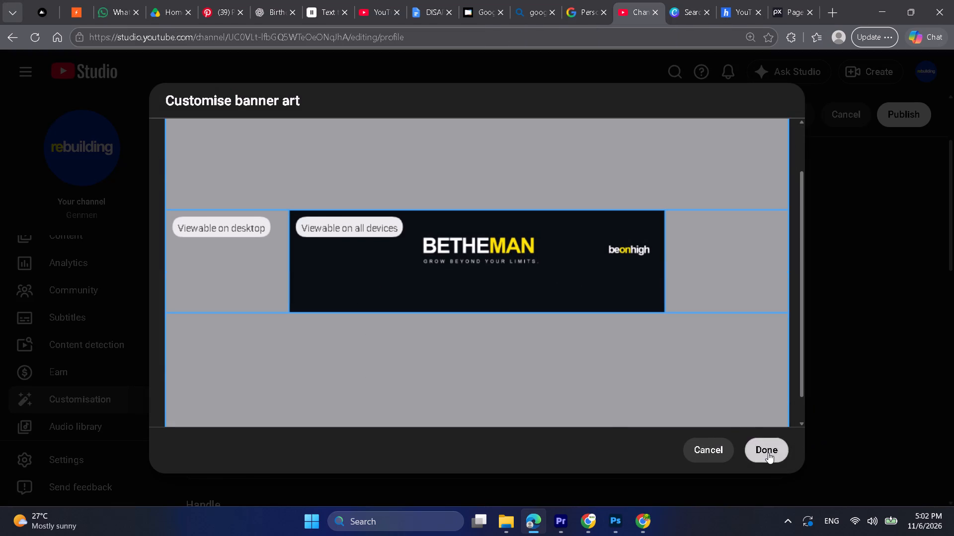
scroll(704, 323, up, 1)
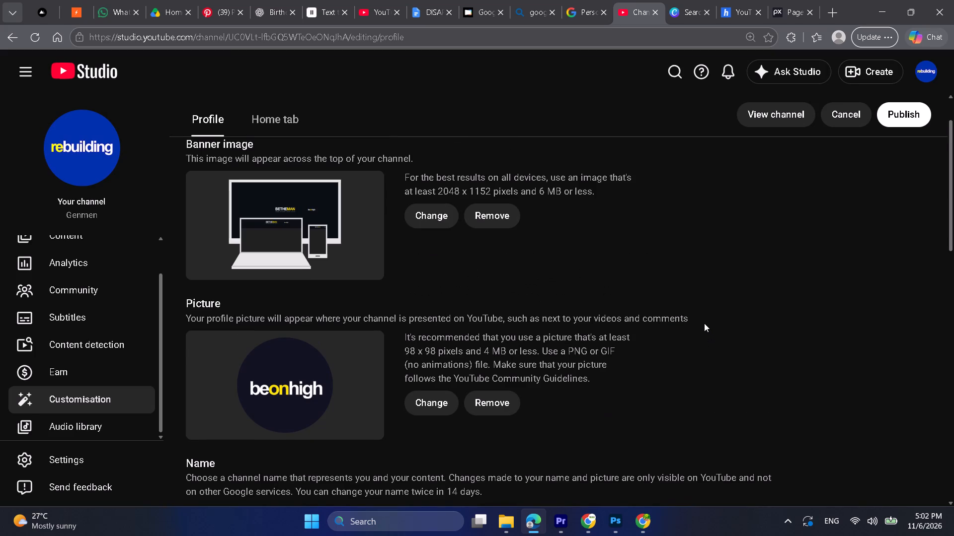